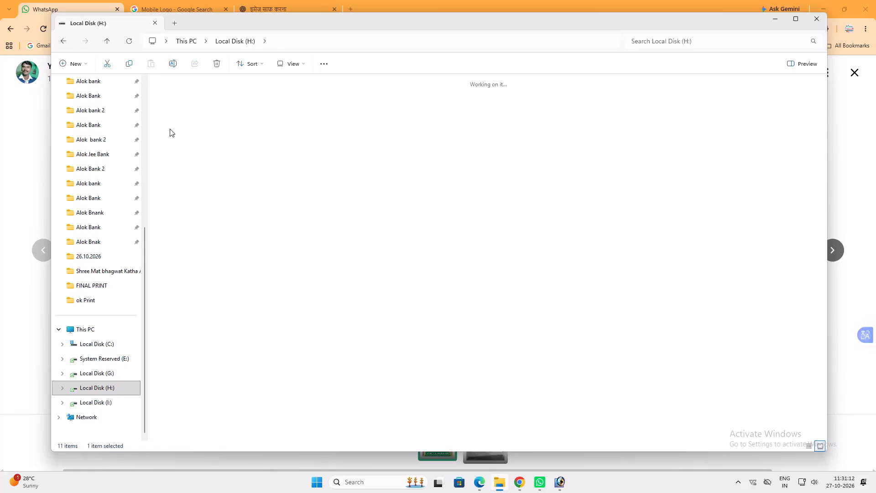
Open the image "Indrjit Hotel 2x3 = 1 pc Str" from 2026 > october > 18.10.2026 > ok Print in Photoshop and fit it to the window.
double_click(205, 109)
double_click(196, 106)
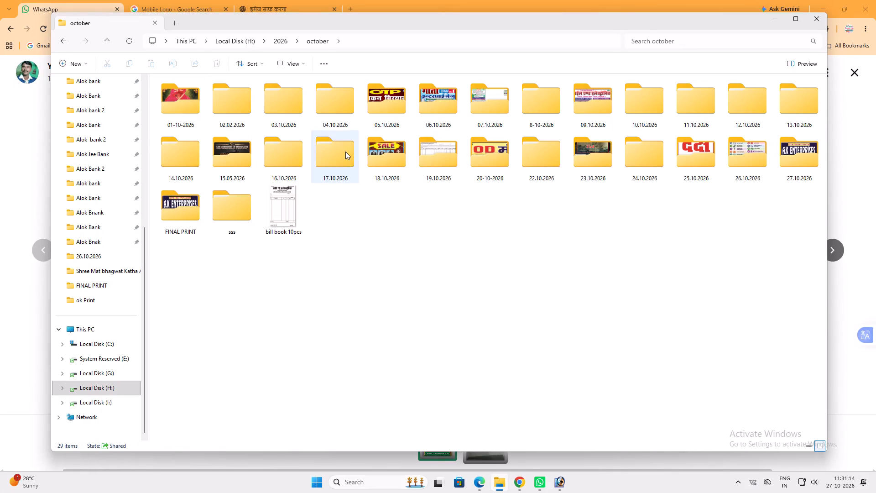
double_click(392, 142)
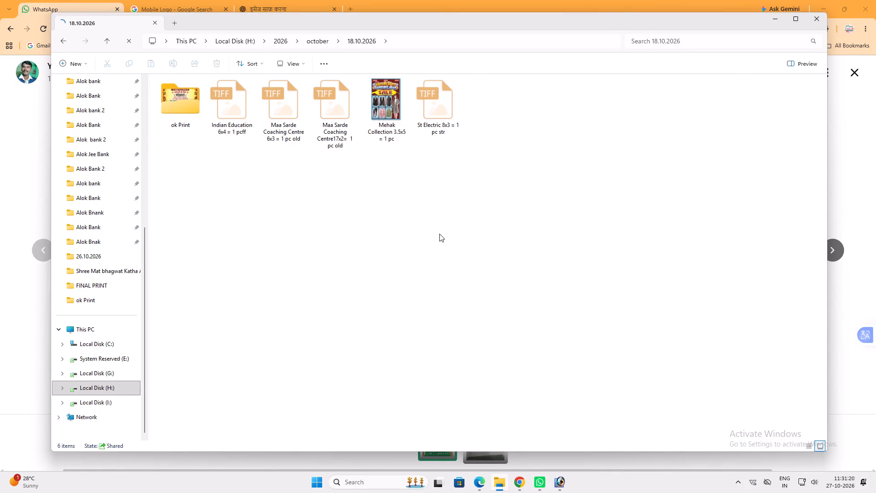
double_click(199, 103)
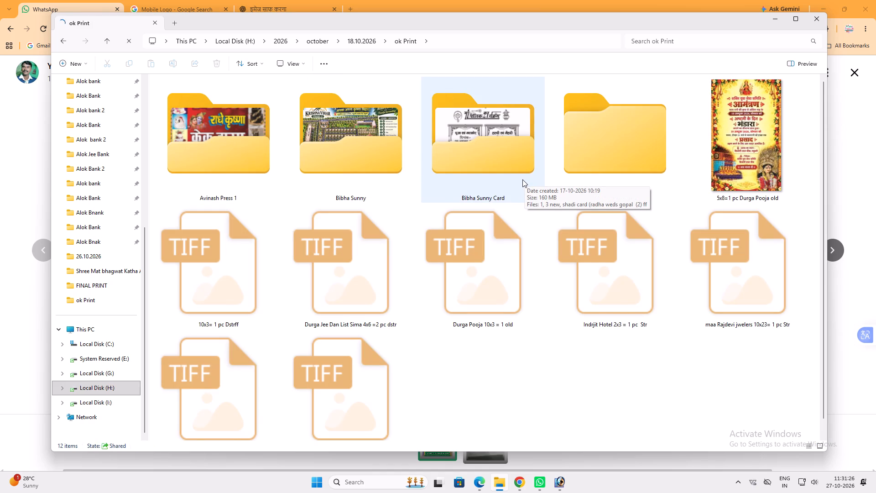
scroll(448, 182, down, 2)
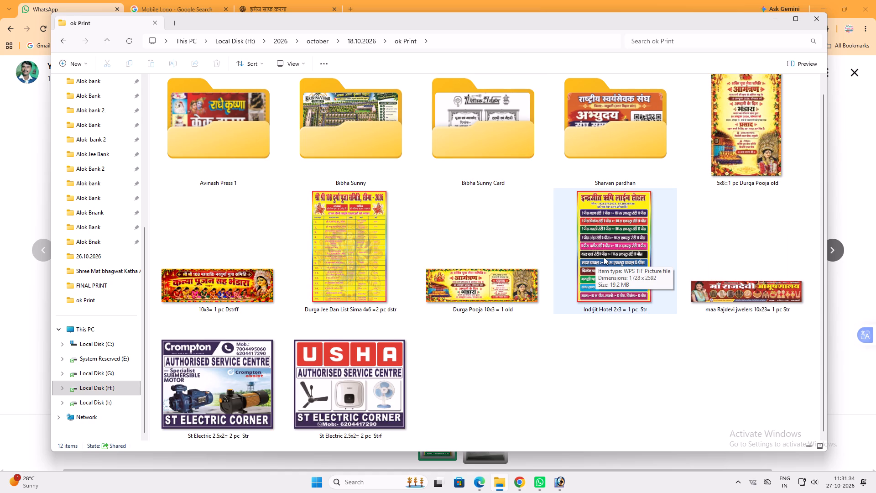
drag(589, 238, 580, 349)
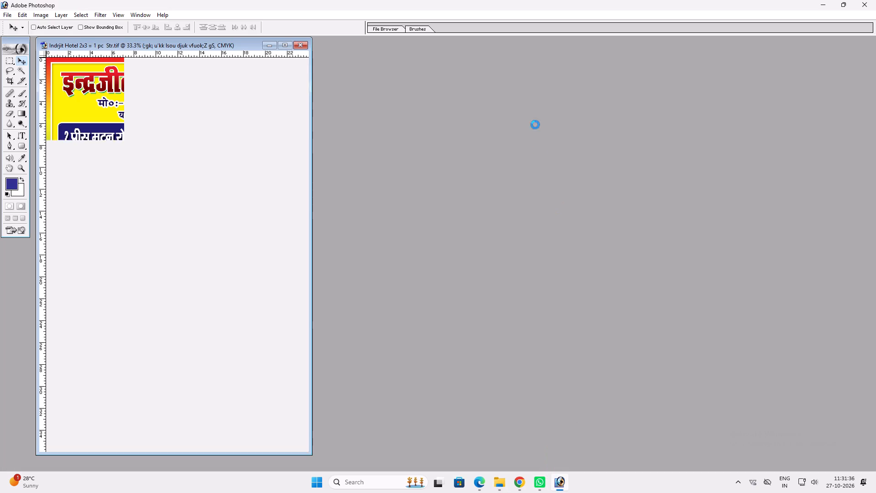
click(288, 43)
key(ctrl+0)
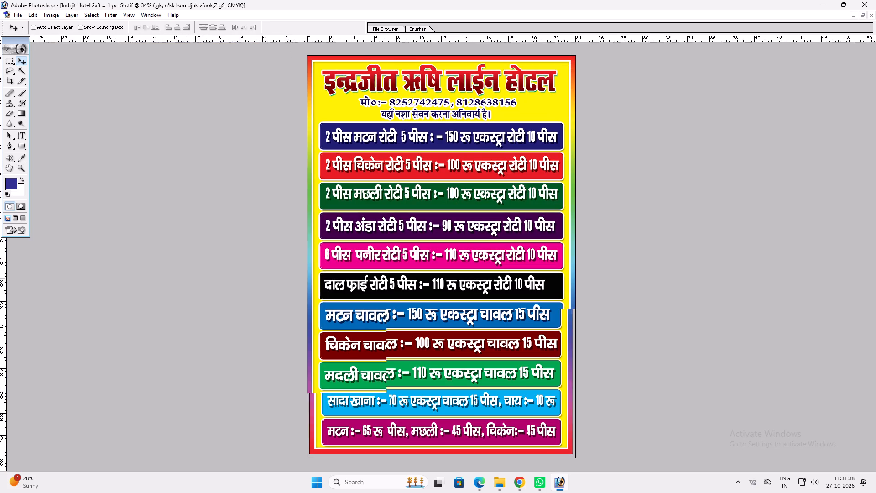
key(v)
Create a new blank document 24 inches wide by 36 inches high at 72 pixels/inch, CMYK Color, with white contents.
key(ctrl+n)
key(Tab)
key(Tab)
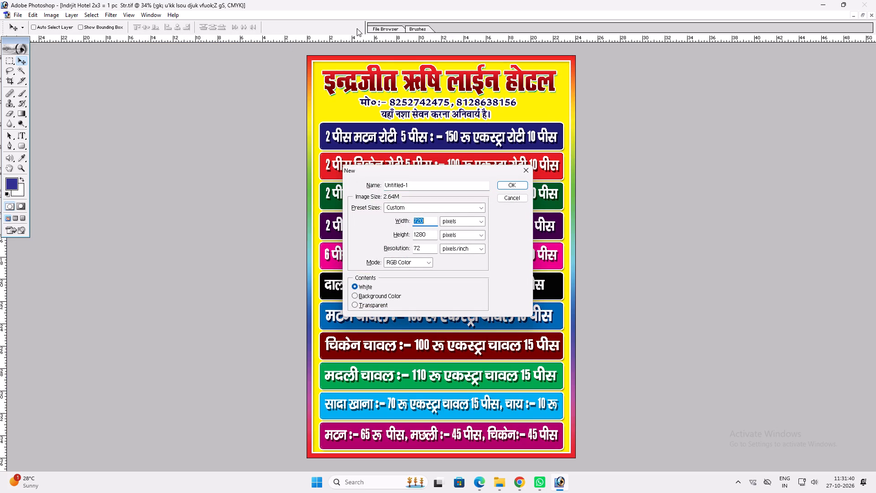
text(24)
key(Tab)
key(Down)
key(Tab)
text(36)
key(Tab)
key(Down)
key(Tab)
key(Tab)
key(Tab)
key(Right)
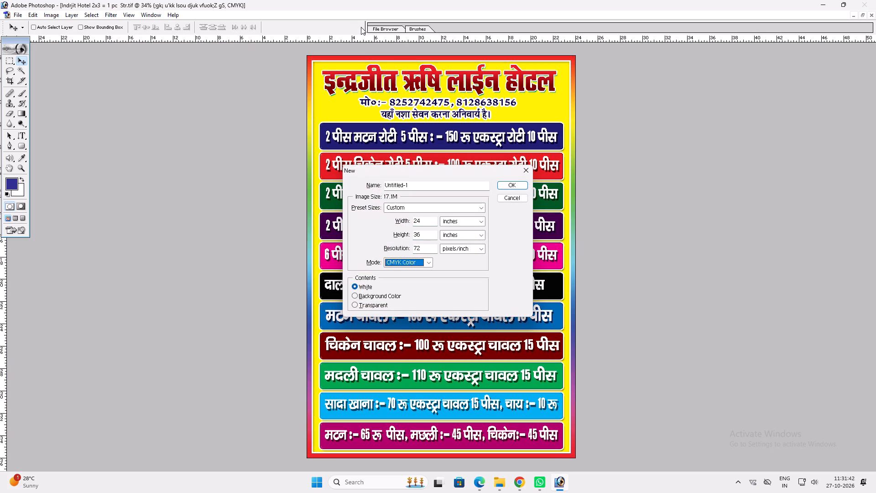
key(Return)
text(vv)
click(300, 72)
click(293, 51)
Cut the whole white background, paste it as a new layer and give it a yellow Color Overlay with magenta 0.
key(ctrl+a)
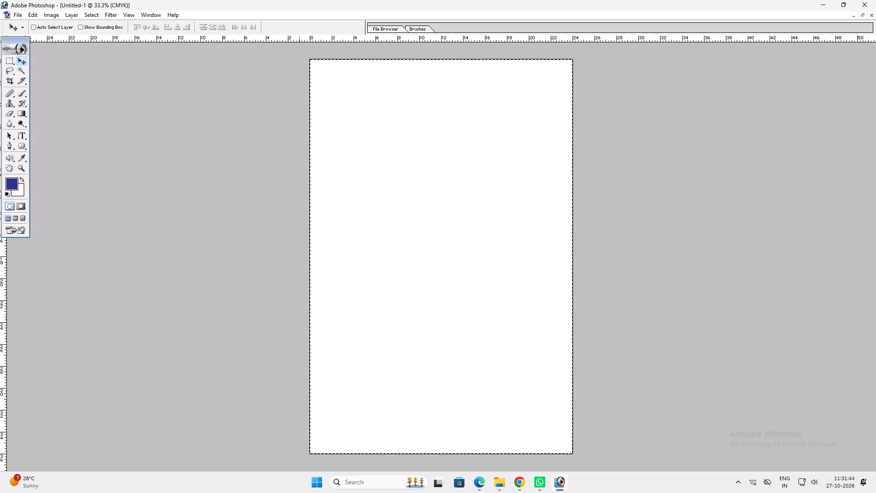
key(ctrl+x)
key(ctrl+v)
key(alt+l)
key(alt+y)
key(n)
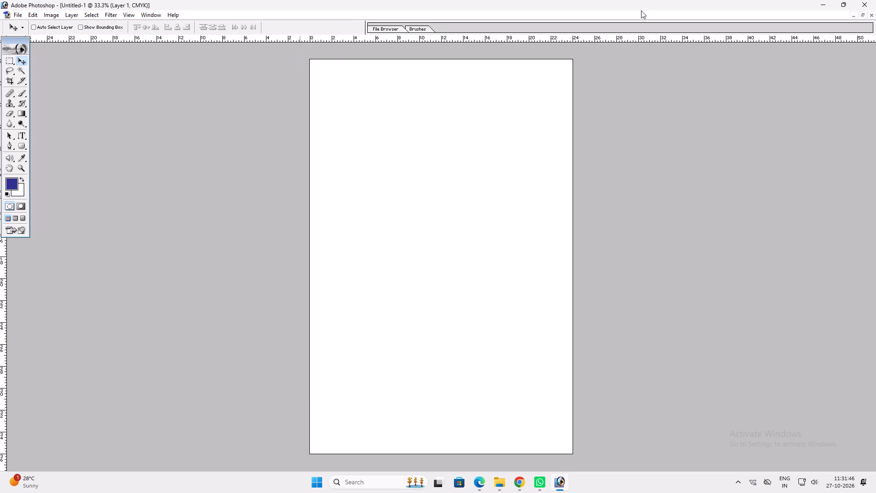
click(520, 204)
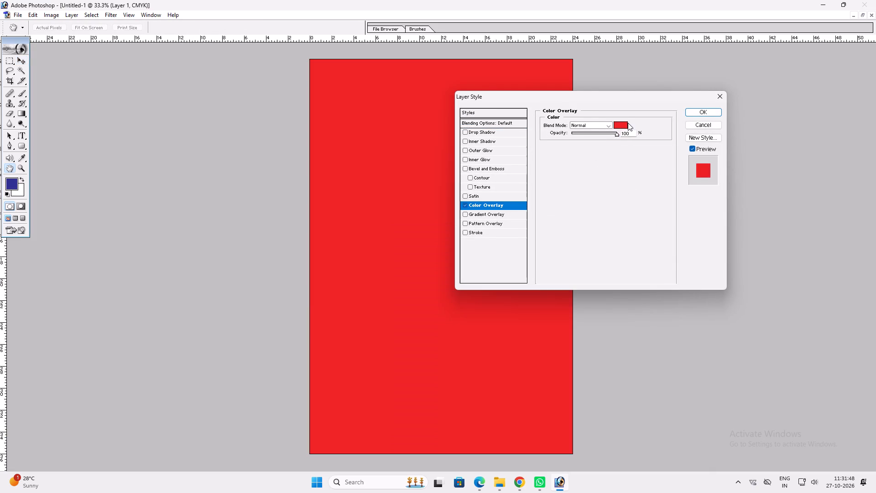
click(628, 123)
click(615, 126)
key(Tab)
key(0)
key(Return)
key(Return)
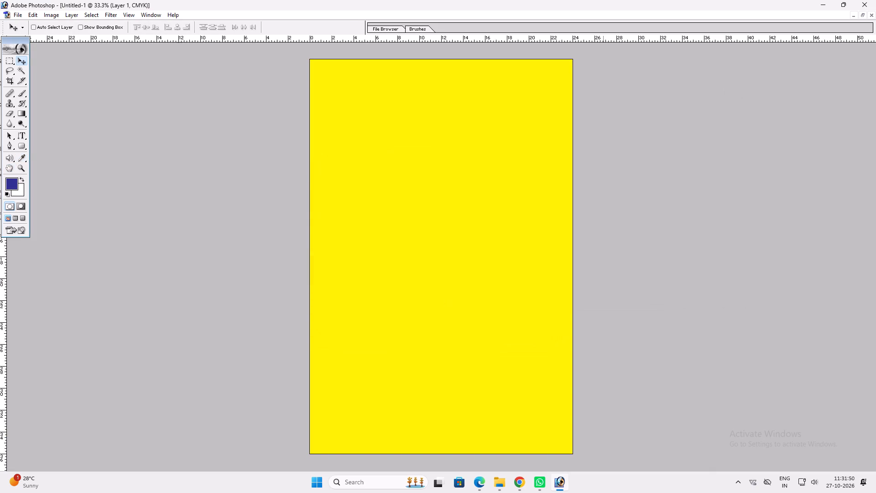
Stroke the full canvas edge on a new layer with an 80 px dark-blue border at Center location.
key(ctrl+a)
key(alt+l)
key(alt+q)
key(alt+l)
key(alt+e)
key(s)
key(alt+l)
key(alt+w)
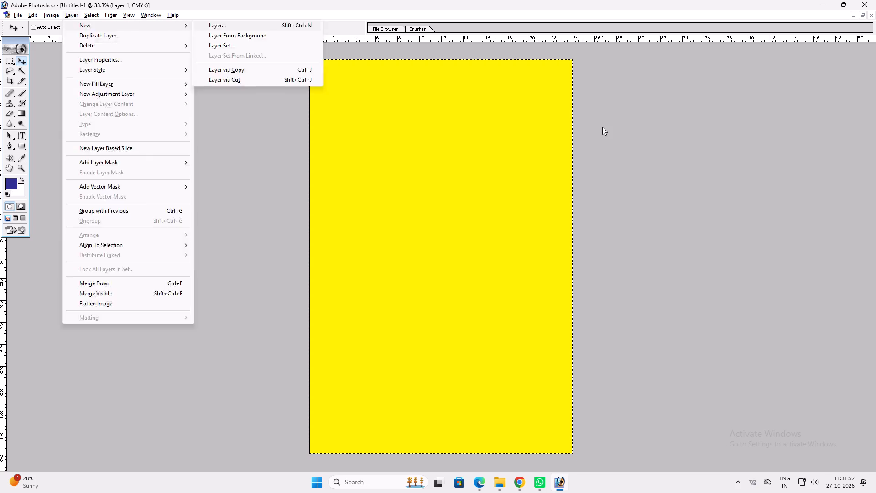
key(alt+l)
key(alt+e)
key(alt+l)
key(alt+w)
key(alt+l)
key(alt+e)
key(s)
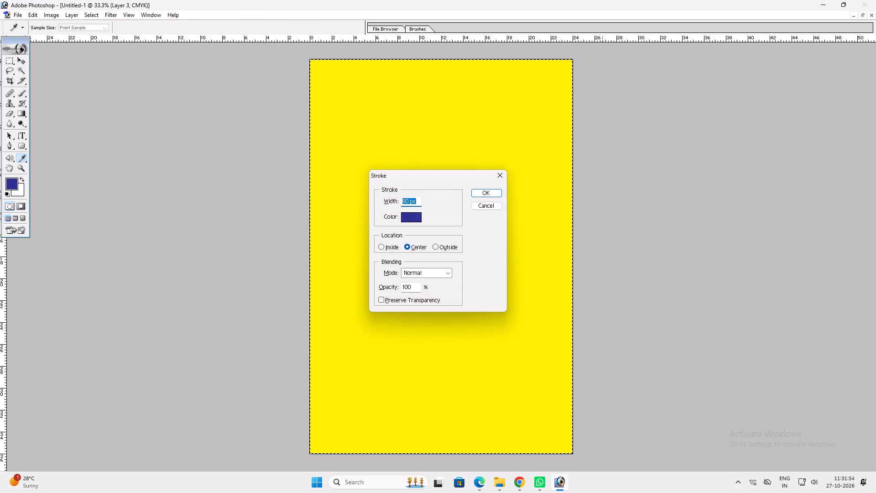
key(Return)
key(ctrl+d)
Copy the layer style of the hotel poster's border and paste it onto the new document's border layer.
key(f)
key(f)
key(f)
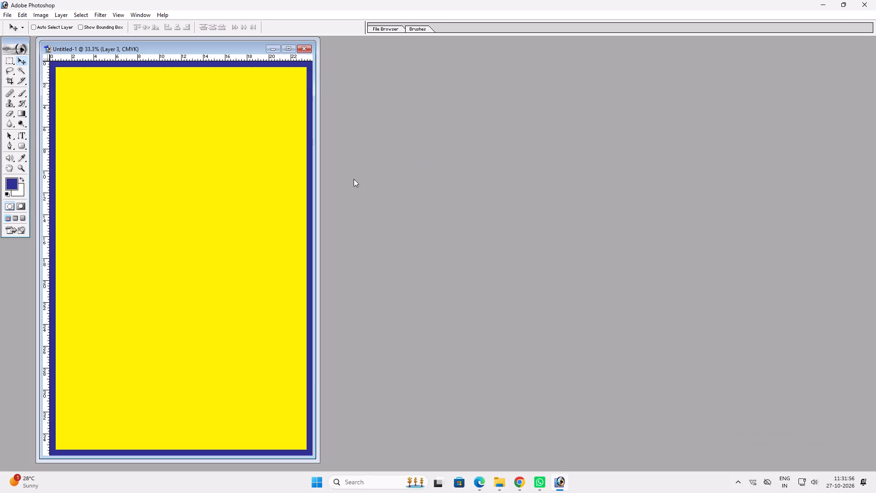
drag(245, 48, 532, 46)
click(254, 75)
key(v)
ctrl+click(250, 60)
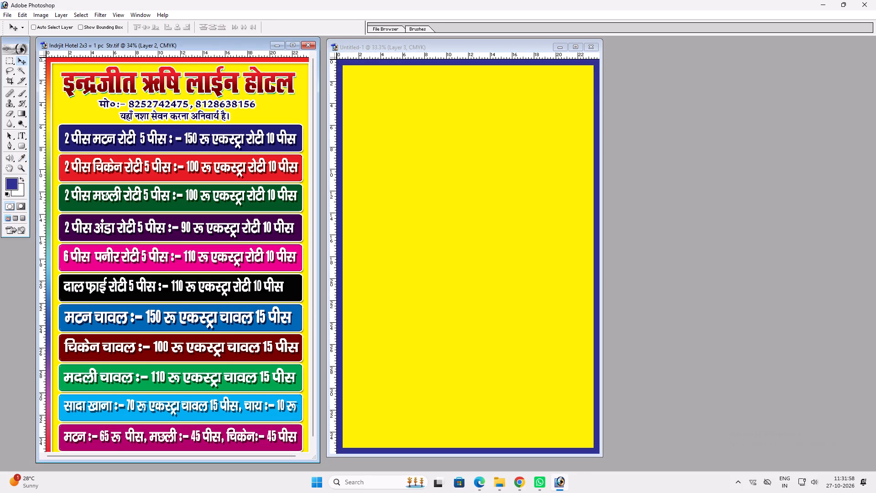
key(alt+l)
key(alt+y)
key(c)
click(401, 125)
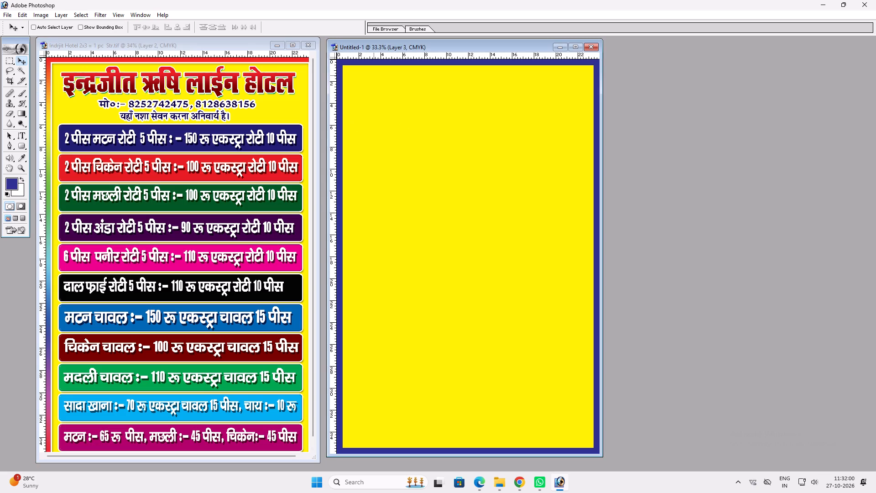
ctrl+click(365, 60)
key(alt+l)
text(ypv)
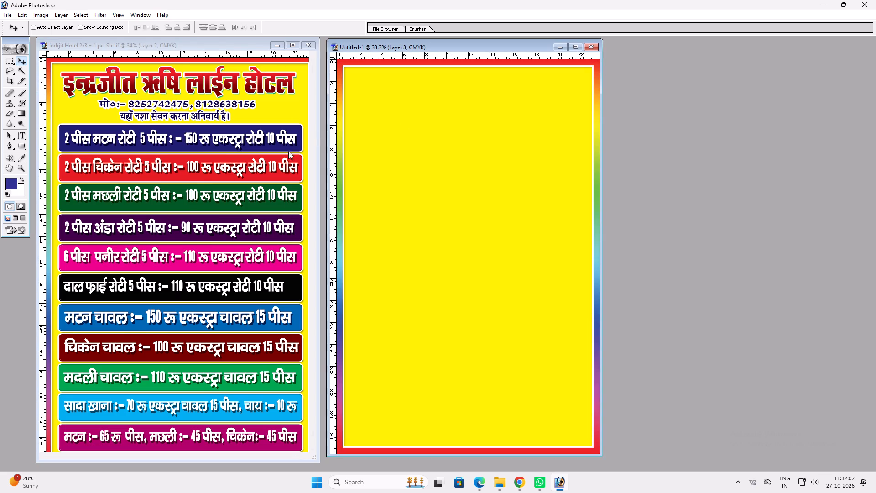
Copy the hotel name heading from the old poster into the new document and place it centred near the upper edge.
click(275, 153)
key(v)
ctrl+click(231, 81)
drag(231, 81, 244, 83)
key(ctrl+z)
drag(225, 83, 488, 101)
drag(463, 105, 505, 98)
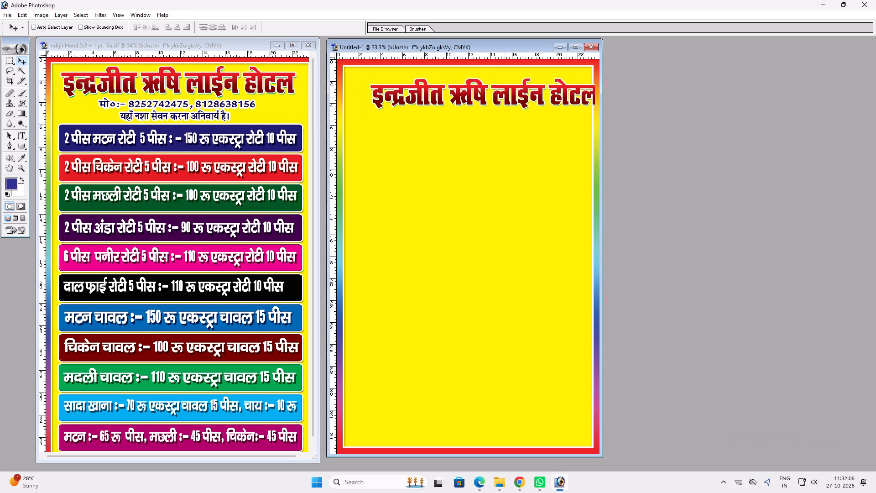
drag(505, 98, 485, 93)
Copy the mobile-number line from the old poster into the new document and place it centred near the lower edge.
click(231, 120)
key(v)
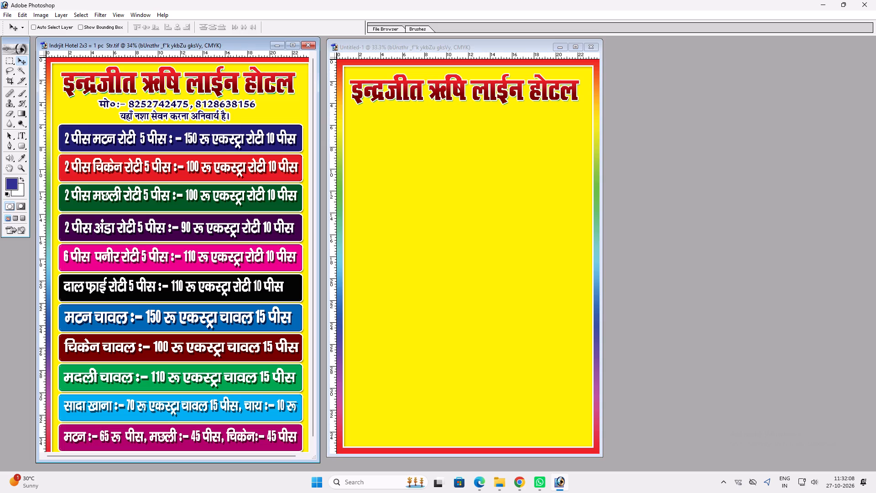
ctrl+click(224, 115)
drag(224, 115, 240, 117)
key(ctrl+z)
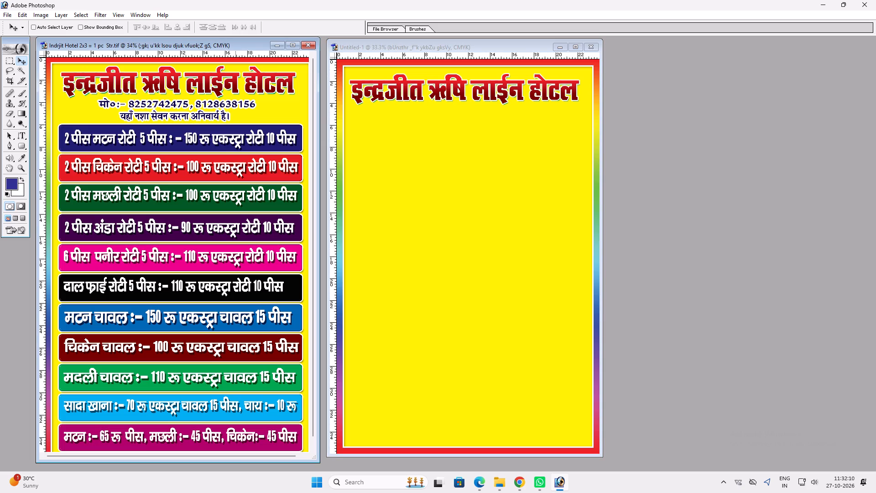
ctrl+click(235, 104)
drag(235, 104, 426, 126)
key(v)
double_click(410, 48)
key(v)
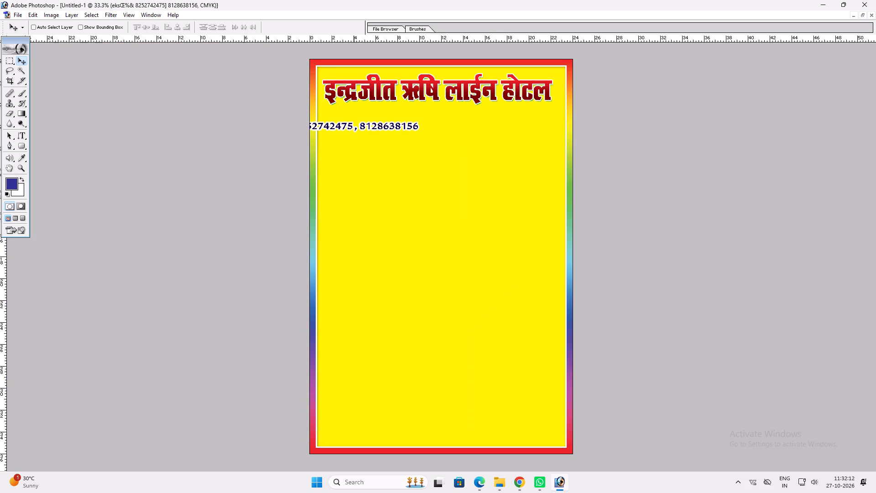
drag(355, 149, 449, 433)
Copy a full-width strip of the background along the lower edge to a new layer and stretch its height to about 175.9%.
key(m)
drag(307, 429, 779, 492)
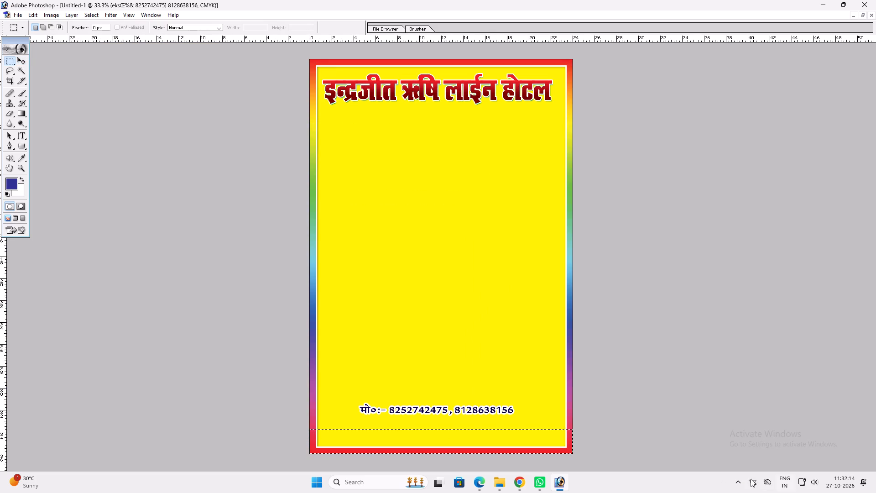
key(v)
right_click(556, 392)
click(584, 408)
key(ctrl+c)
key(ctrl+v)
key(ctrl+bracketright)
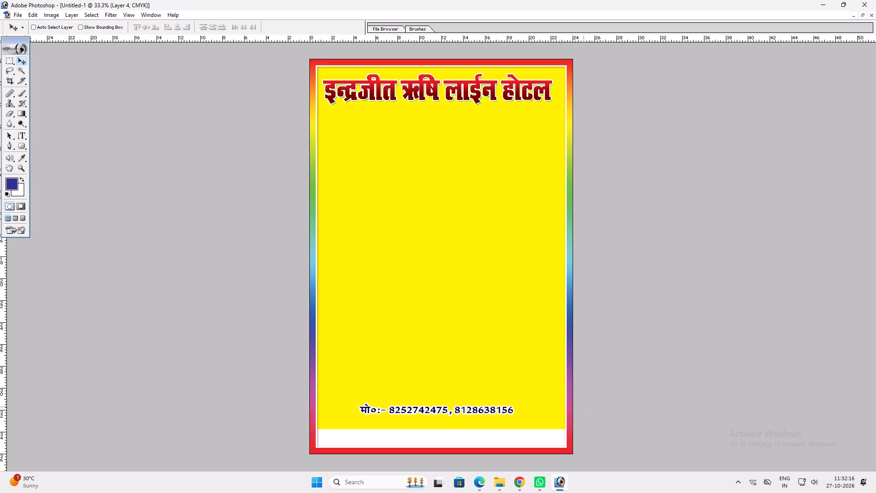
key(ctrl+t)
shift+drag(510, 434, 507, 415)
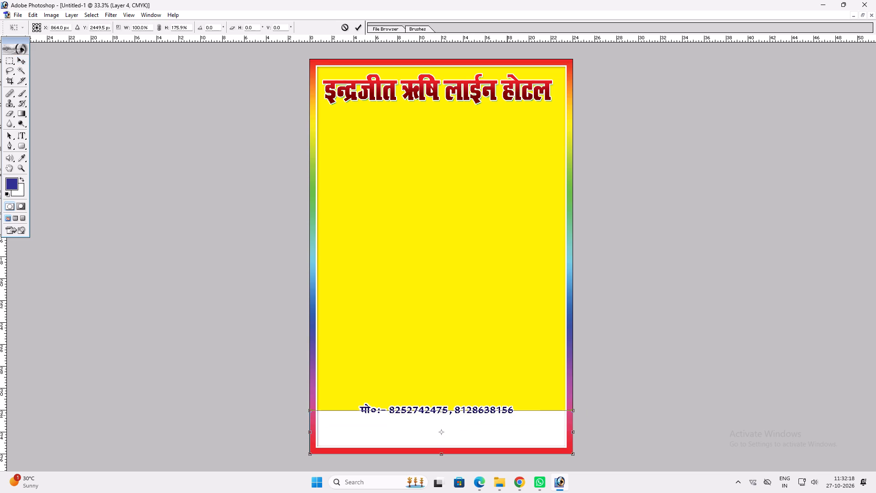
key(shift+Return)
Apply a red Color Overlay to the strip along the poster's lower edge.
key(alt+l)
key(alt+y)
key(n)
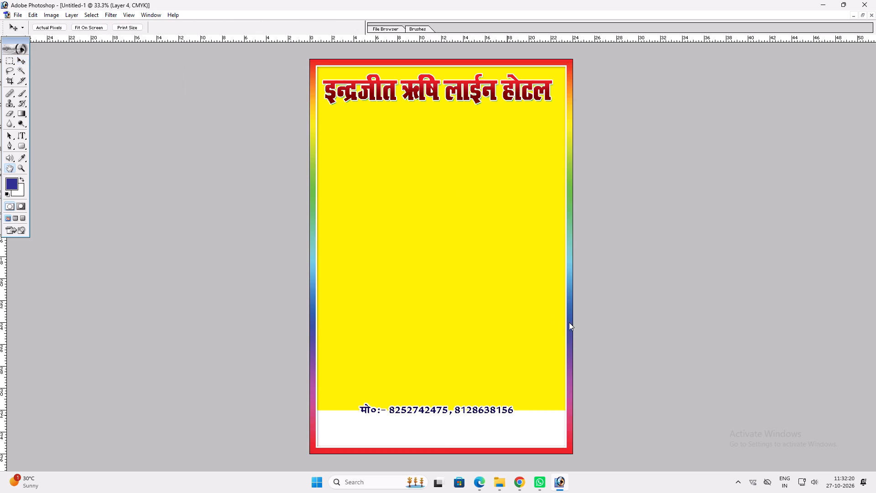
click(505, 207)
key(Return)
Reduce the red strip's height so its upper edge sits just below the mobile-number line.
key(v)
key(ctrl+t)
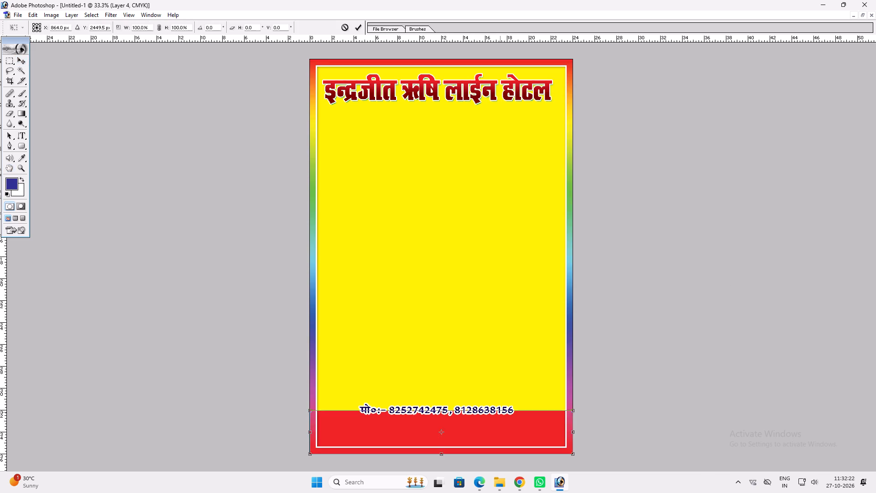
shift+drag(495, 405, 492, 413)
key(Return)
key(ctrl+t)
key(Return)
key(t)
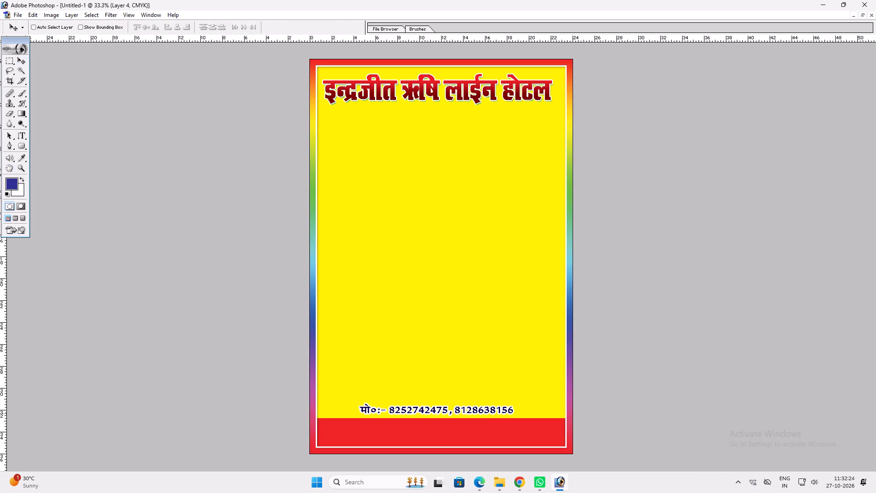
Move the mobile-number line onto the red strip and enlarge it to span nearly the strip's full width.
click(489, 414)
key(Return)
text(vvvv)
drag(489, 414, 462, 435)
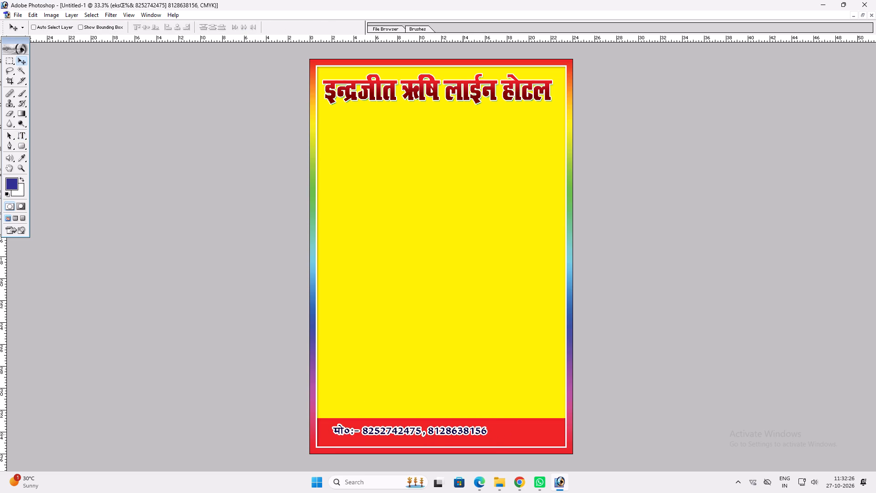
drag(462, 435, 460, 434)
key(ctrl+t)
shift+drag(485, 432, 550, 440)
key(shift+Return)
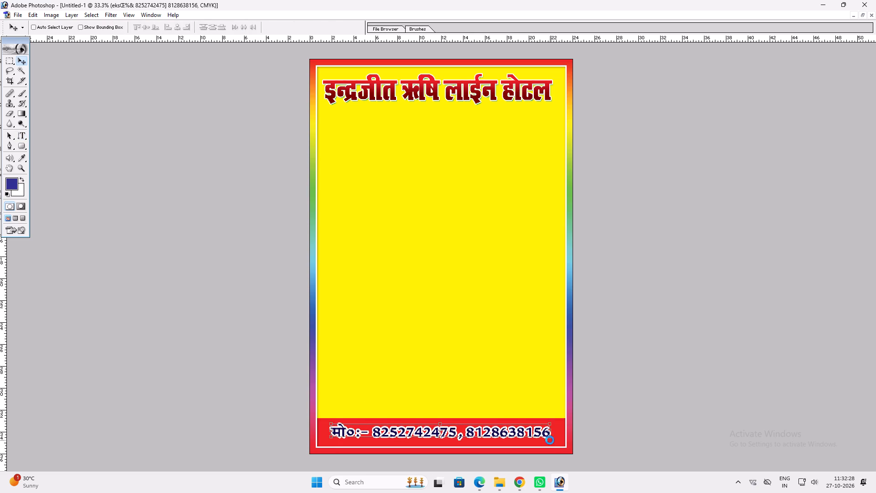
Change the stroke color of the mobile-number line to black (000000).
key(alt+l)
key(alt+y)
key(alt+k)
key(alt+l)
key(alt+y)
key(k)
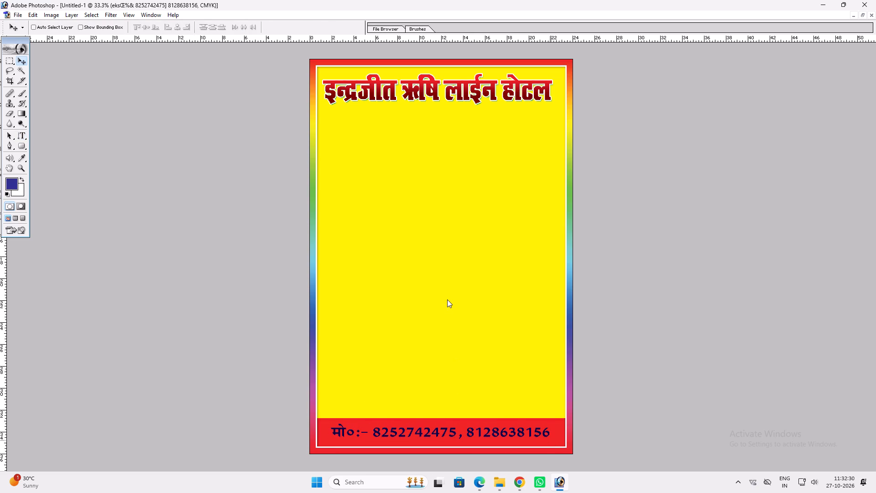
click(564, 176)
drag(391, 285, 658, 404)
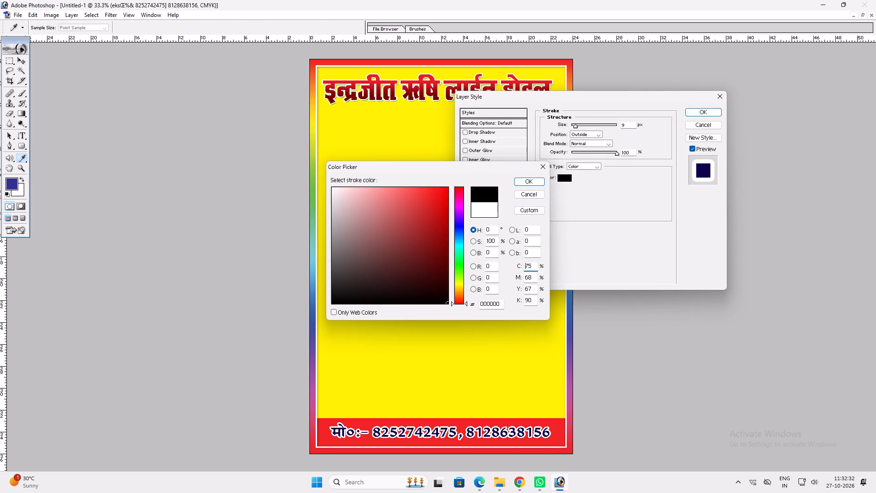
drag(658, 404, 664, 409)
key(Return)
Set the mobile-number line's Color Overlay to yellow with C 0, M 0, Y 100 and K 0.
click(505, 205)
click(622, 123)
key(Tab)
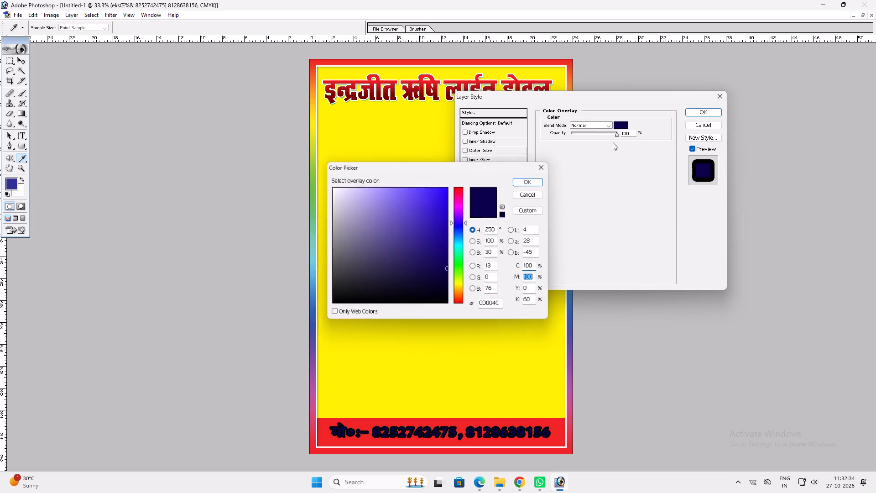
key(0)
key(shift+Tab)
key(0)
key(Tab)
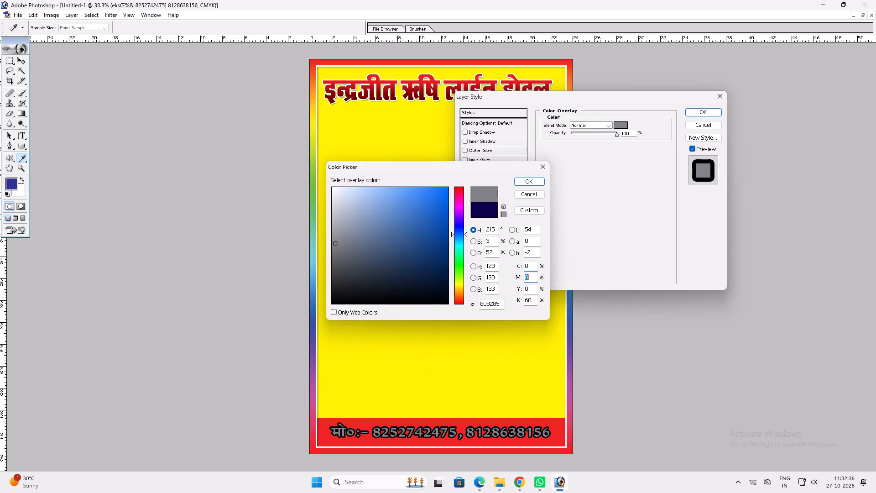
key(Tab)
key(1)
text(00)
key(Tab)
key(0)
key(Return)
key(Return)
Enlarge the mobile-number line slightly and move it so it fills more of the red strip's width.
key(v)
key(ctrl+t)
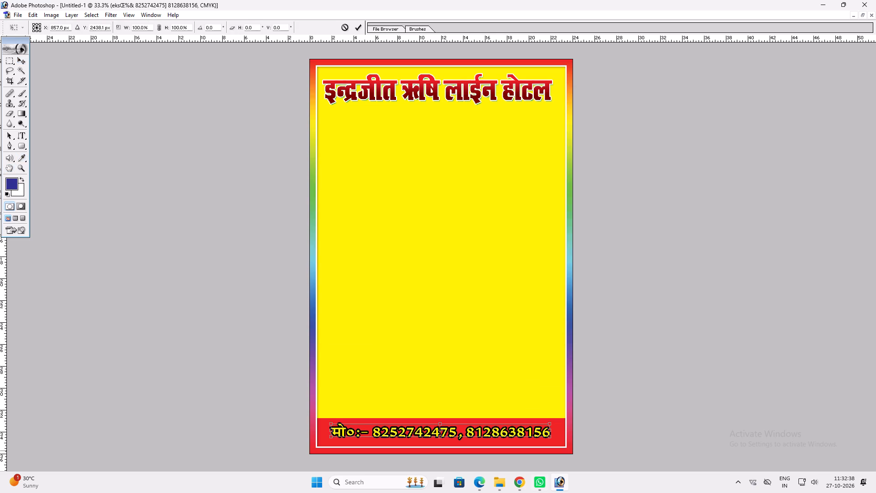
alt+shift+drag(550, 438, 555, 438)
shift+drag(543, 441, 539, 442)
key(shift+Return)
key(v)
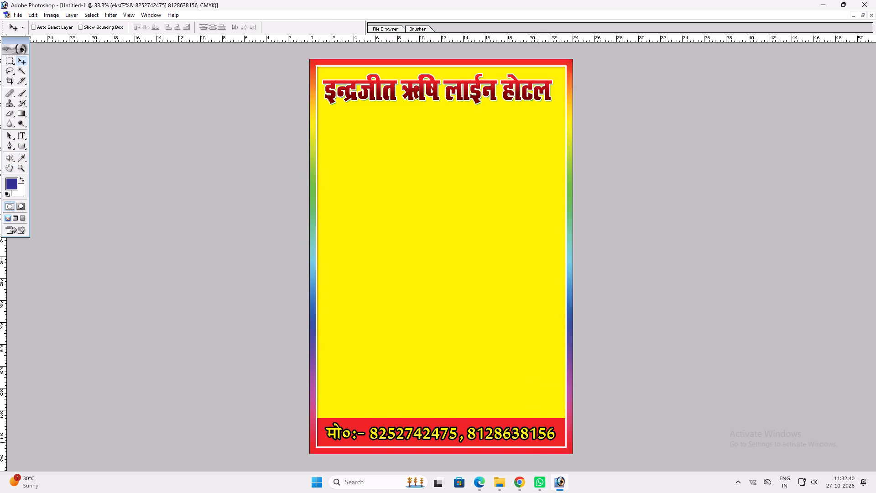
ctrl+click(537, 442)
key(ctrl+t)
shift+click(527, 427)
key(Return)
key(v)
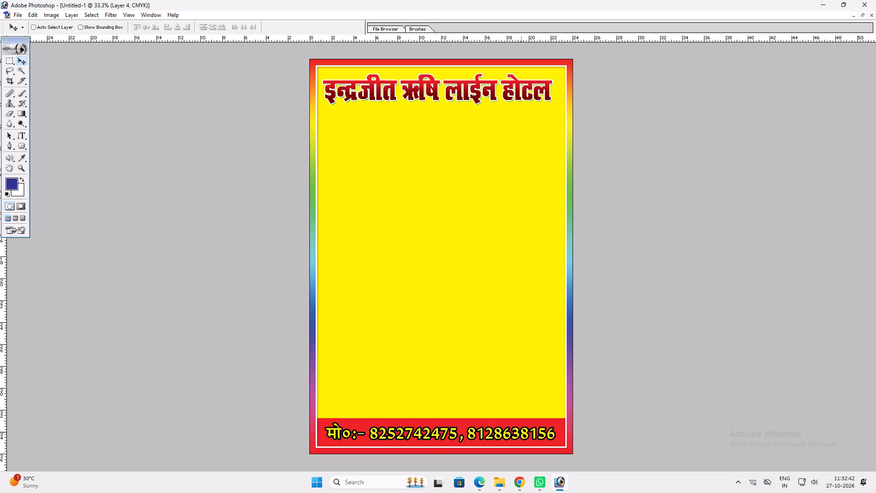
Stretch the mobile-number line slightly upward within the red strip.
ctrl+click(523, 433)
key(ctrl+t)
shift+drag(520, 423, 524, 421)
key(shift+Return)
key(v)
click(522, 432)
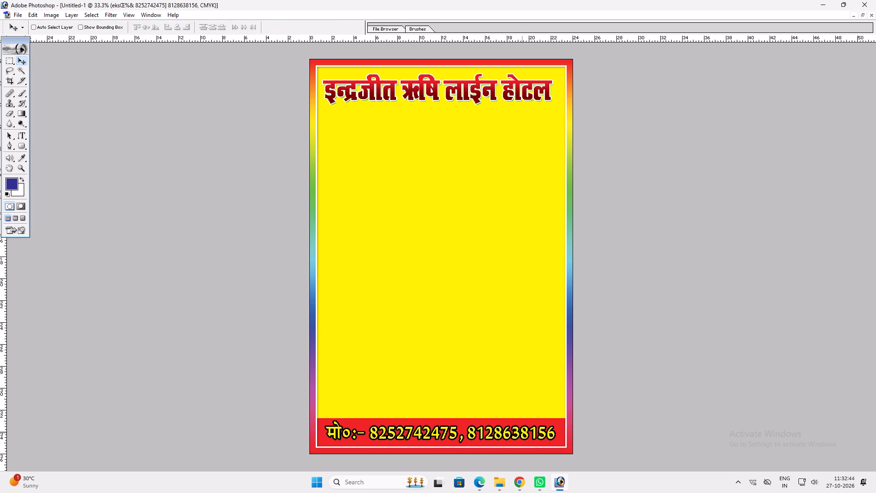
Examine the mobile-number strip and the rest of the poster up close at 50% zoom, including in full-screen view.
key(ctrl+plus)
key(space)
key(space)
drag(513, 418, 519, 302)
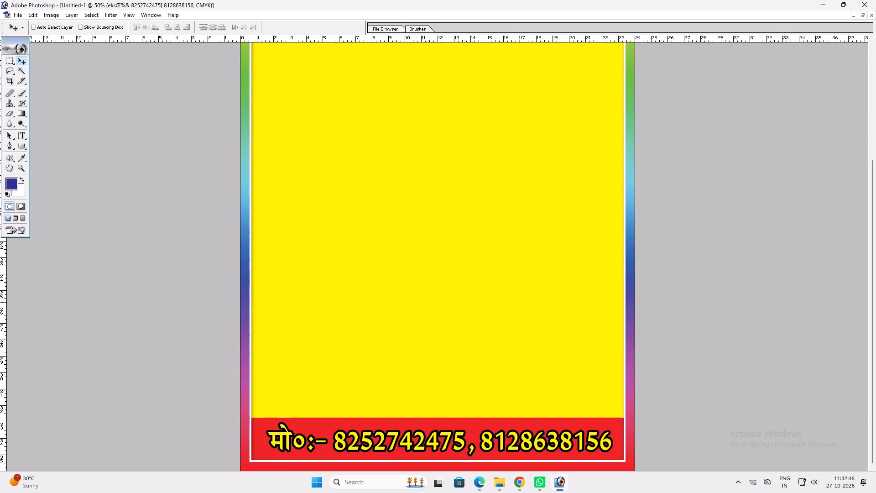
key(ctrl+t)
alt+shift+click(502, 428)
key(Return)
key(space)
key(space)
drag(501, 299, 501, 301)
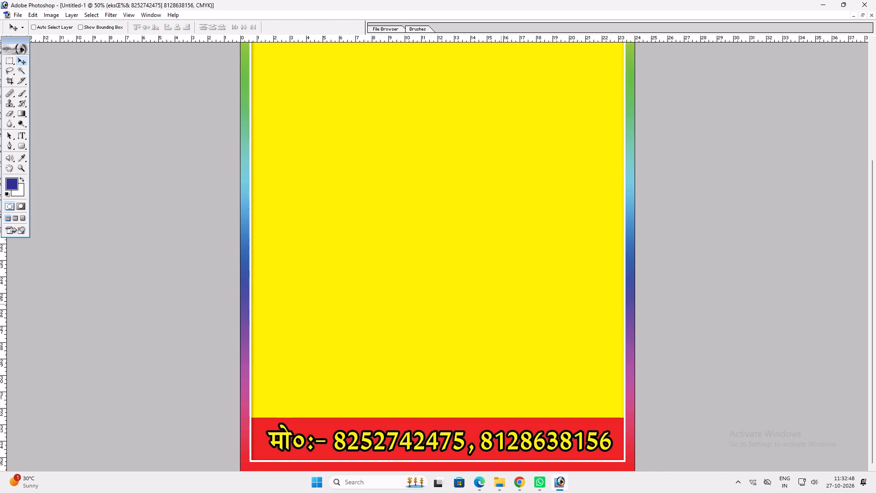
drag(501, 301, 504, 368)
drag(481, 225, 477, 326)
key(f)
text(ff)
key(f)
key(f)
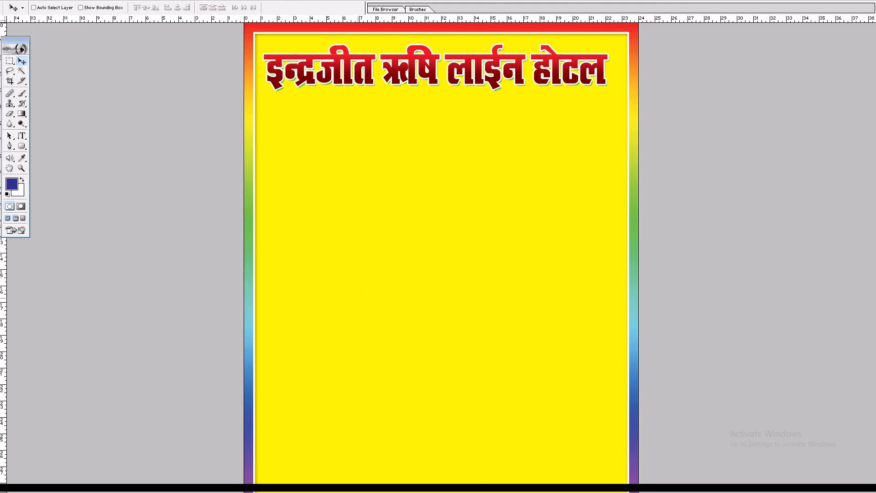
Copy the first rate line (2 पीस मटन रोटी 5 पीस, 150 रू) from the rate-list poster into the new poster below the heading.
key(f)
click(167, 178)
ctrl+click(193, 138)
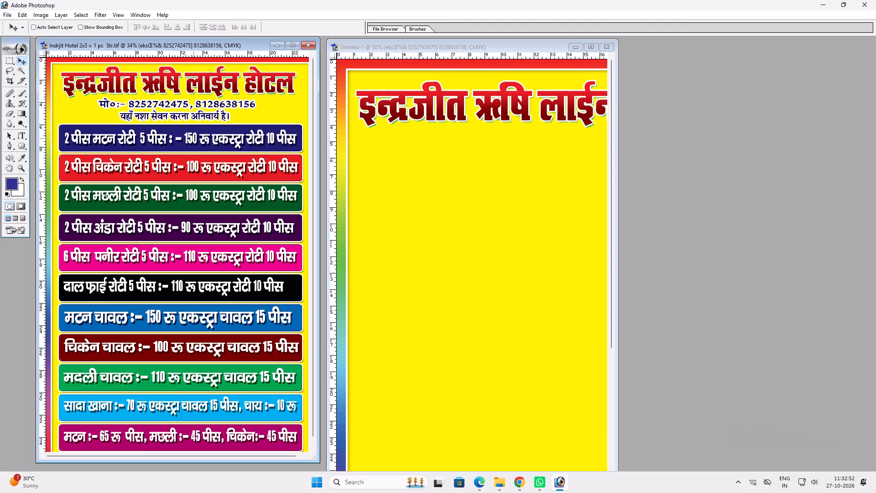
drag(193, 138, 391, 149)
click(501, 47)
click(500, 47)
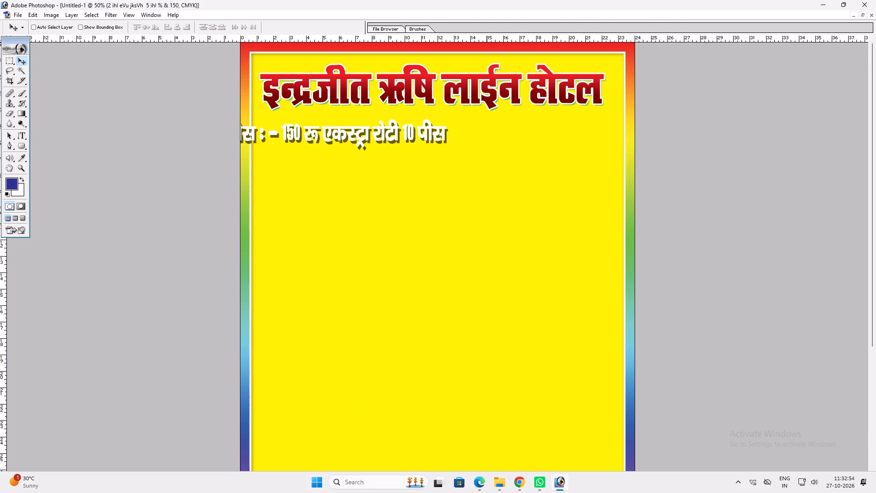
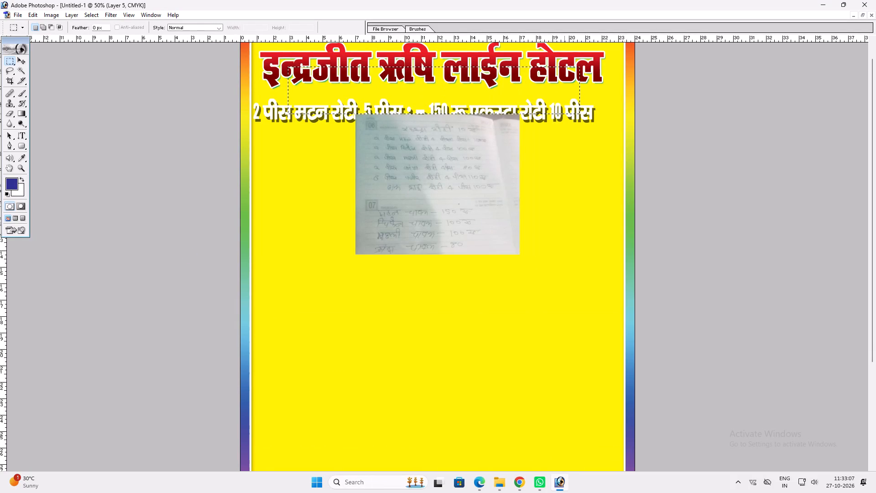
Enlarge the pasted handwritten-note photo to about 178% and place it below the copied rate line.
key(ctrl+d)
key(ctrl+t)
shift+drag(522, 254, 674, 337)
key(shift+Return)
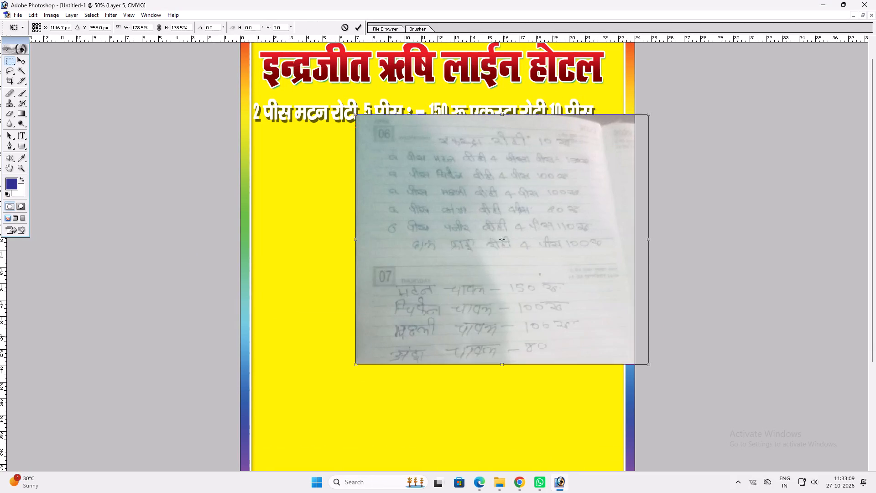
key(v)
drag(524, 304, 460, 367)
key(space)
drag(419, 238, 423, 283)
Replace the copied rate line's text below the heading with "एकस्ट्रा रोटी 10 रू".
key(t)
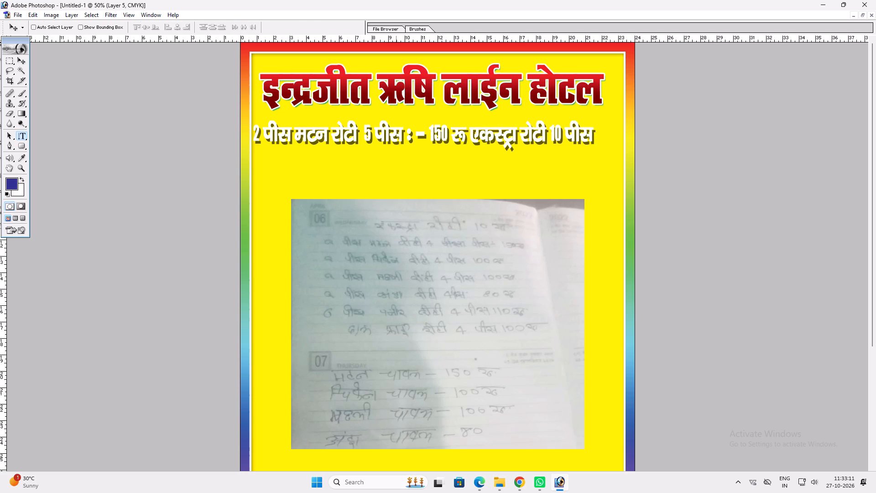
click(389, 132)
key(ctrl+a)
text(,d)
key(shift+v)
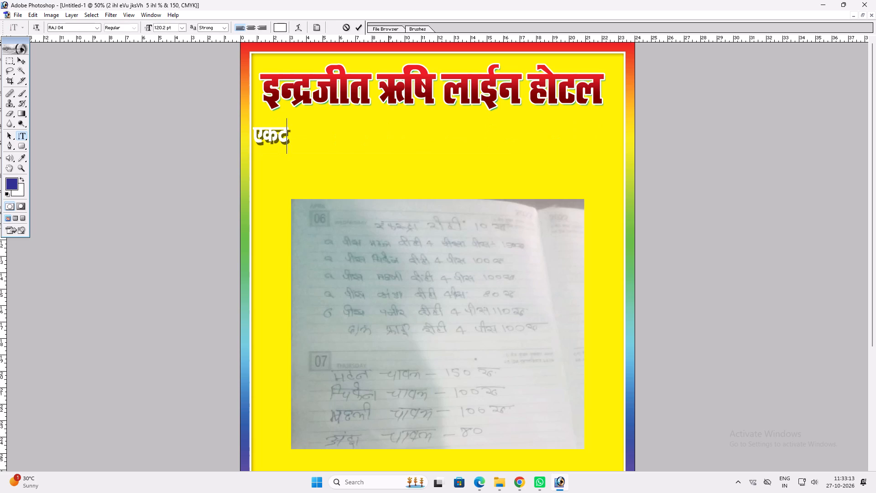
key(BackSpace)
text(LV)
key(alt+0)
key(alt+1)
key(alt+7)
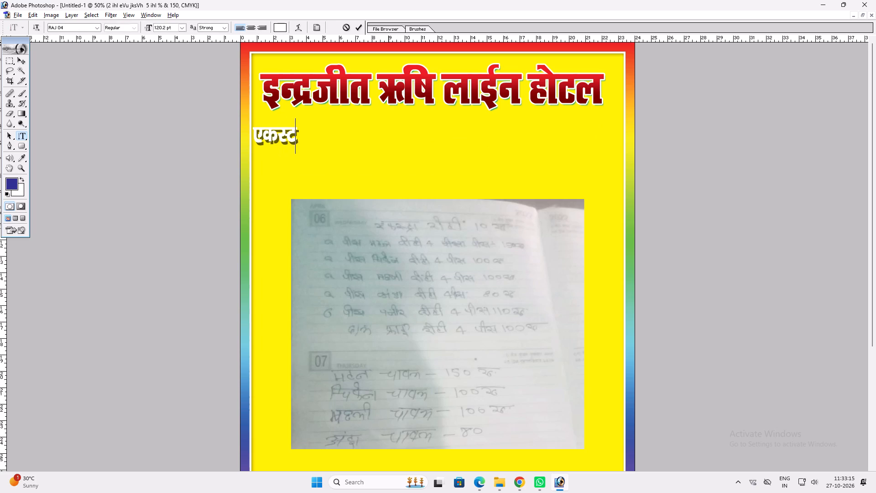
key(alt+0)
text(k jksVh)
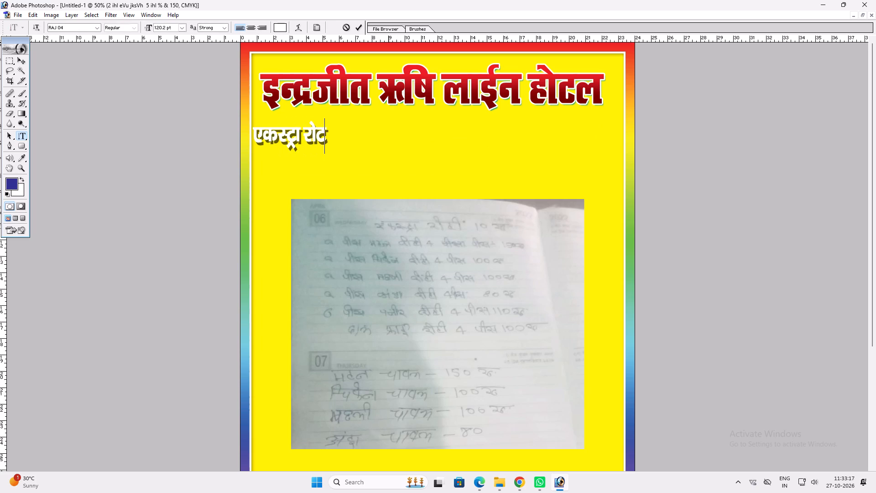
key(space)
key(1)
key(0)
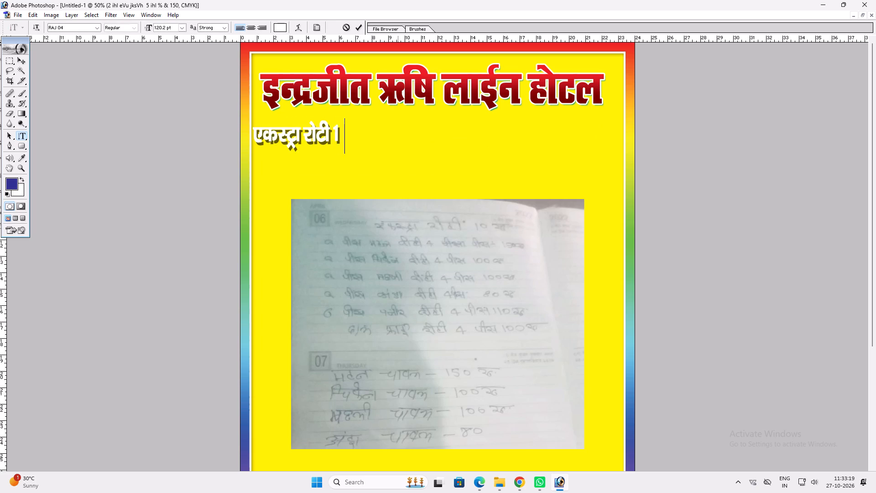
key(space)
key(shift+colon)
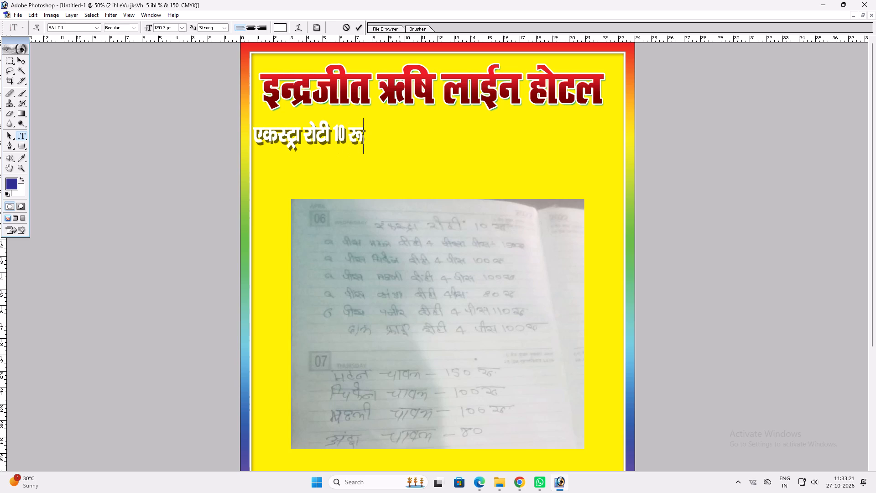
key(Return)
key(v)
Enlarge the "एकस्ट्रा रोटी 10 रू" line to span about three quarters of the poster's width, just beneath the heading.
key(ctrl+t)
shift+drag(365, 142, 545, 156)
key(shift+Return)
key(v)
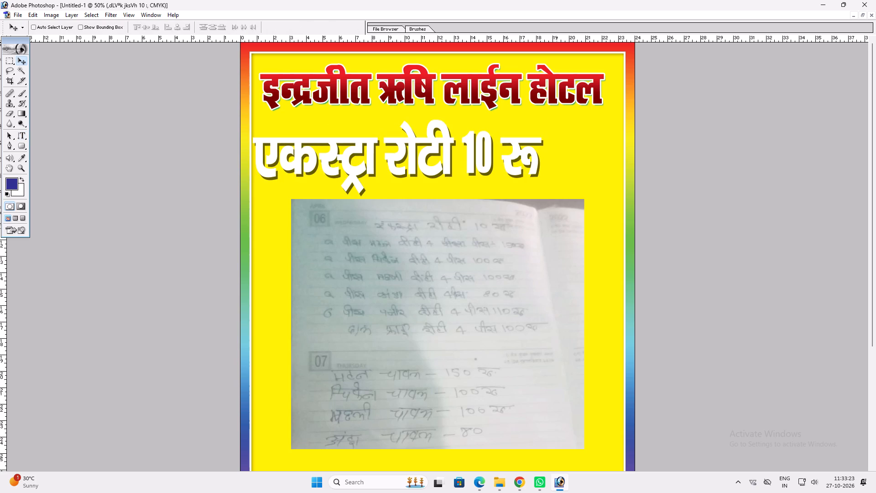
key(ctrl+t)
shift+drag(490, 173, 500, 167)
key(shift+Return)
text(vv)
Style the "एकस्ट्रा रोटी 10 रू" line with a red color overlay and a white 3 px stroke, without the drop shadow.
key(alt+l)
key(alt+y)
key(alt+n)
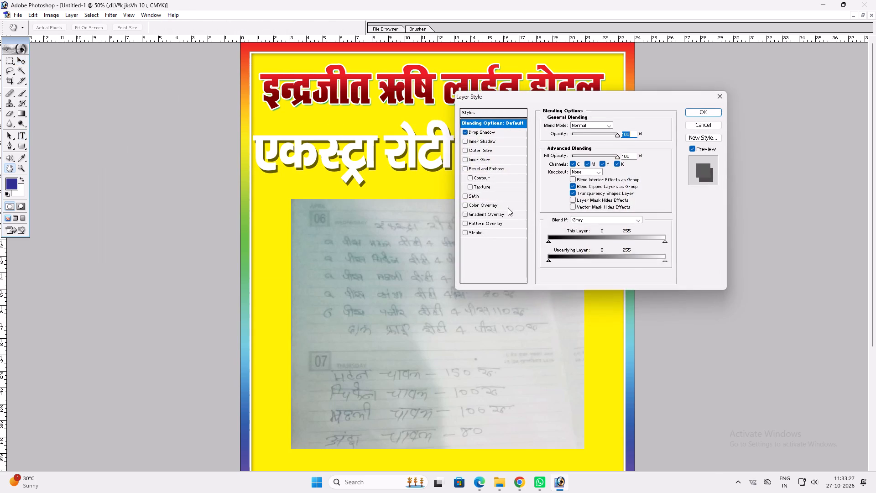
click(507, 206)
click(483, 236)
click(563, 178)
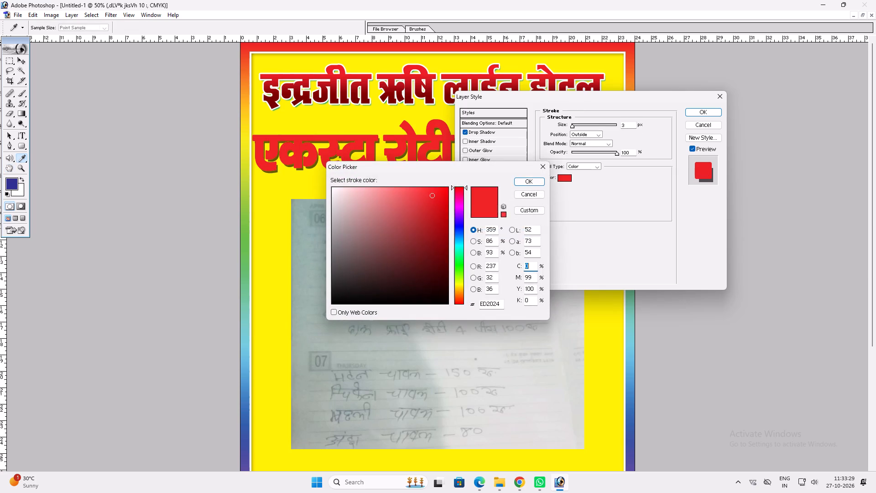
drag(368, 227, 230, 108)
key(Return)
scroll(607, 248, up, 2)
click(470, 129)
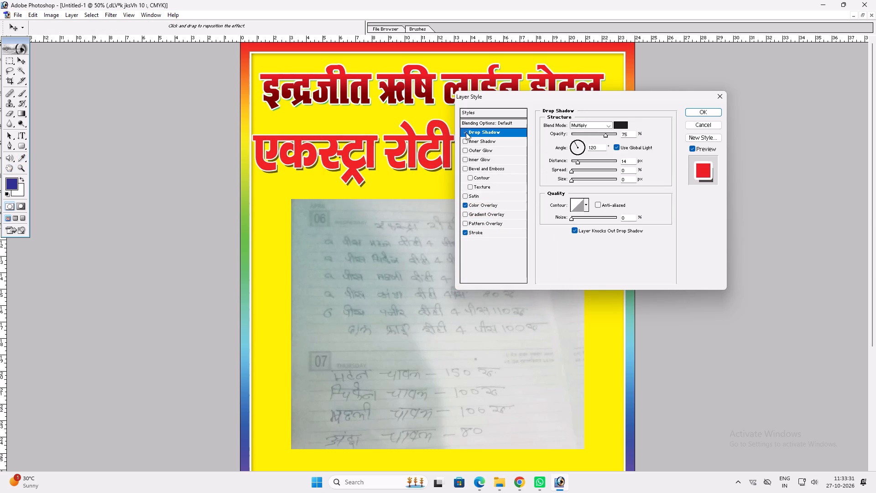
click(465, 133)
key(Return)
key(ctrl+t)
key(Return)
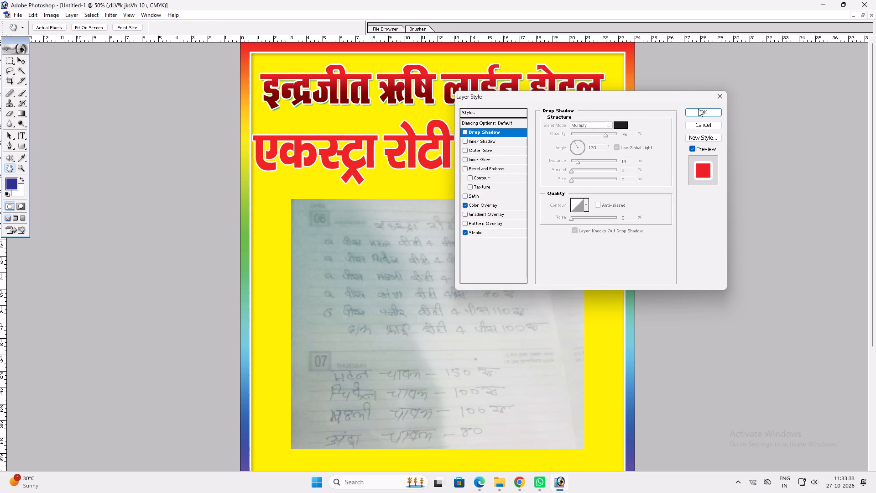
click(703, 109)
Scale the "एकस्ट्रा रोटी 10 रू" line down to about 62.5%, center it beneath the heading and slightly flatten it.
key(ctrl+t)
alt+shift+drag(542, 164, 489, 154)
key(shift+Return)
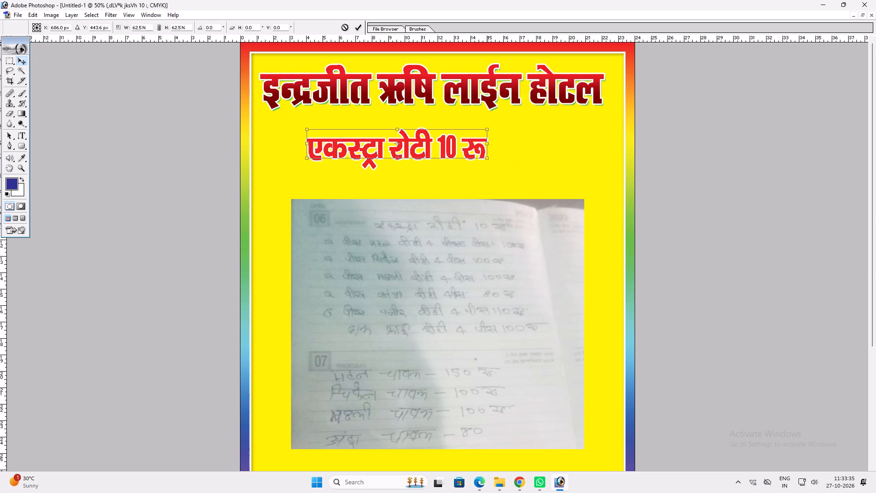
key(v)
key(v)
drag(459, 157, 481, 149)
key(ctrl+t)
ctrl+drag(462, 150, 474, 144)
key(shift+Return)
text(vv)
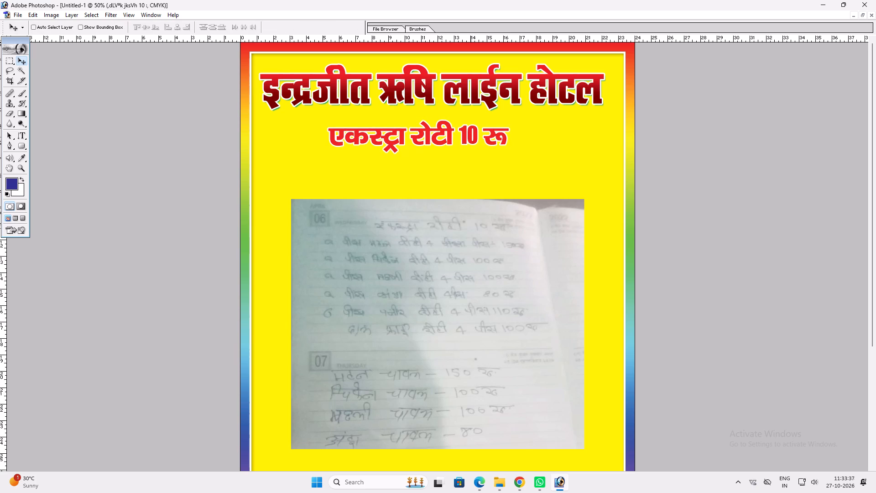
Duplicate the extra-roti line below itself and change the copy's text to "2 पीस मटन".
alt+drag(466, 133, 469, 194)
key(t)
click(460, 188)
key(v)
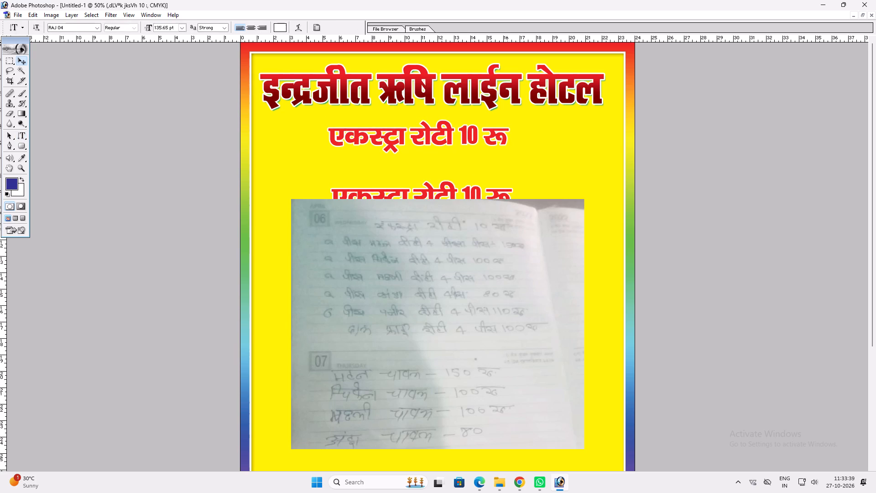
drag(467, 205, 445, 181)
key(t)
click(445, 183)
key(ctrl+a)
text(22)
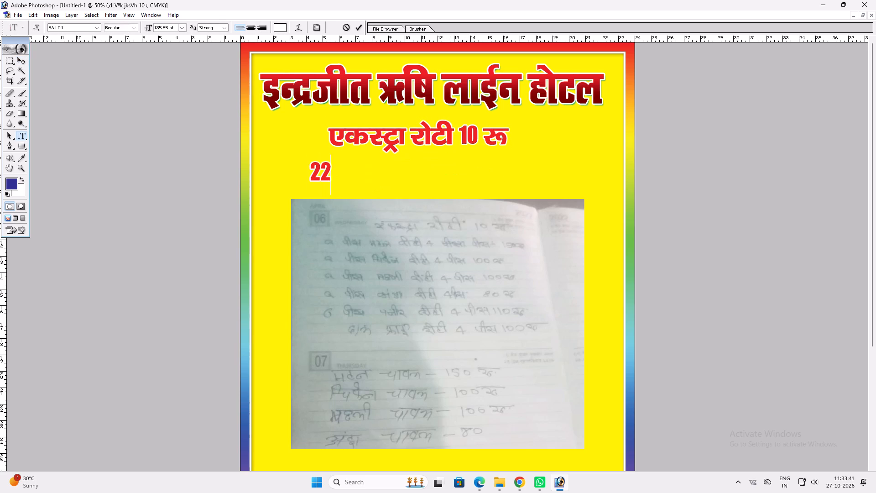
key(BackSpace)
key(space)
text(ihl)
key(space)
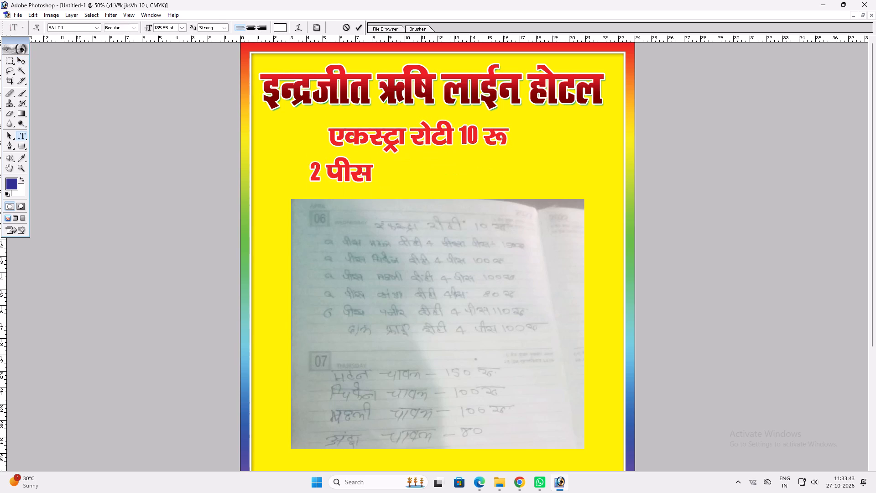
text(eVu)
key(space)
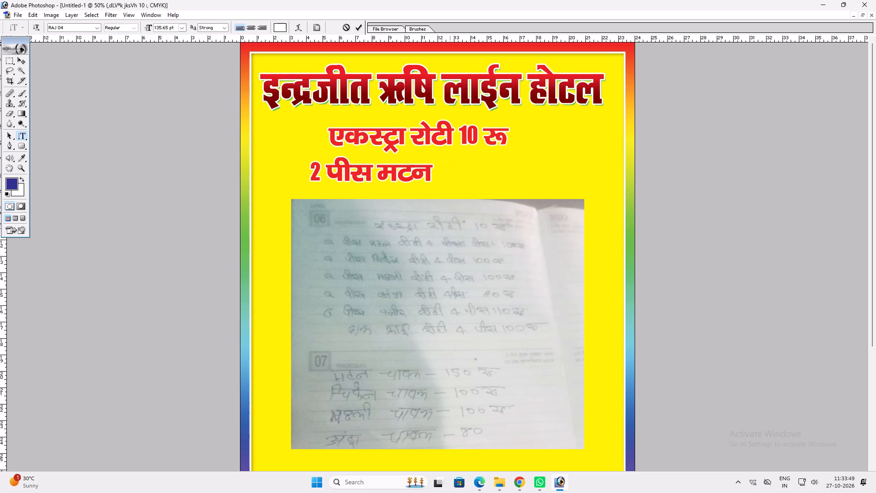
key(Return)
Copy the blue मटन रोटी strip with its text from the rate-list poster and place it beneath the new poster's heading.
text(vvfff)
click(196, 194)
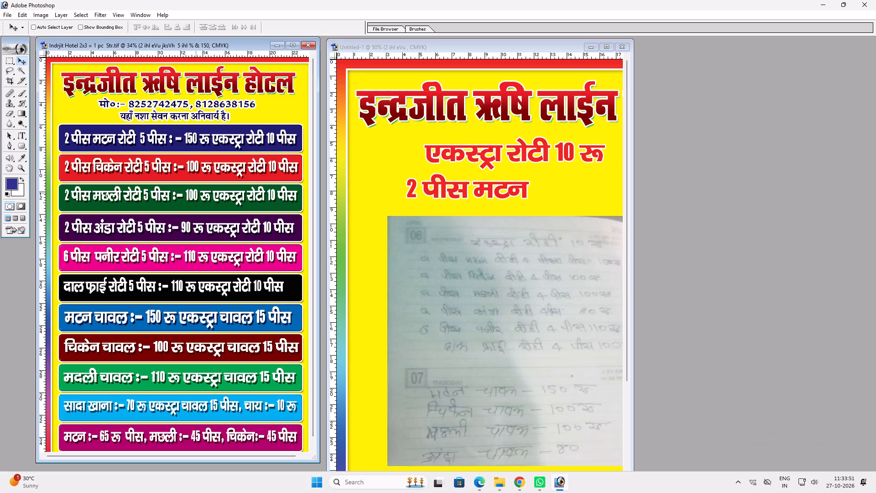
key(v)
key(v)
ctrl+click(191, 137)
drag(191, 137, 203, 144)
key(ctrl+z)
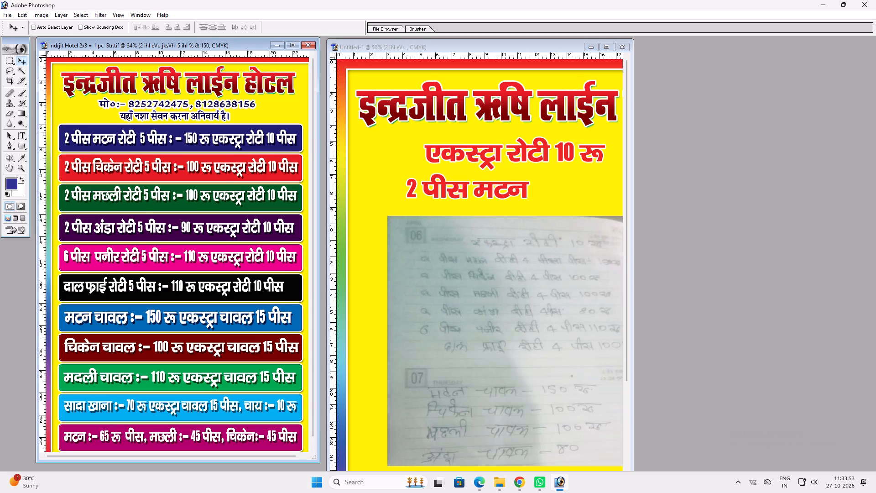
ctrl+shift+click(203, 132)
drag(203, 131, 522, 137)
key(v)
click(607, 47)
key(v)
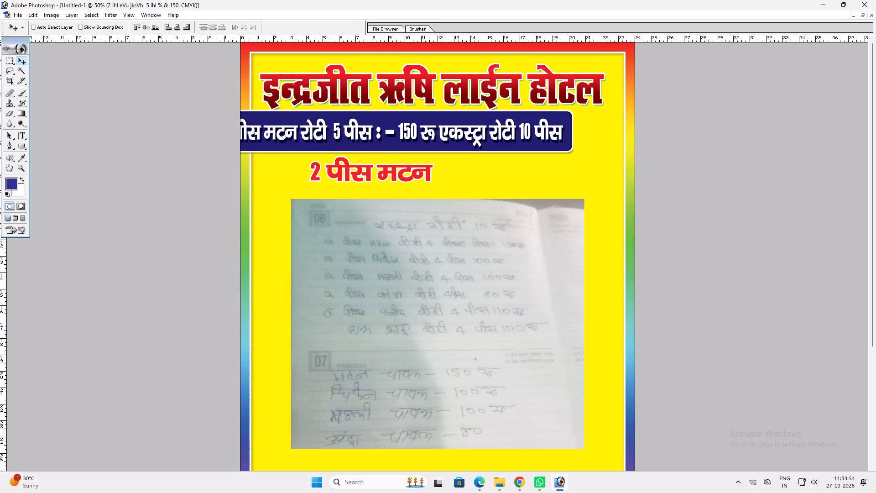
drag(455, 131, 502, 139)
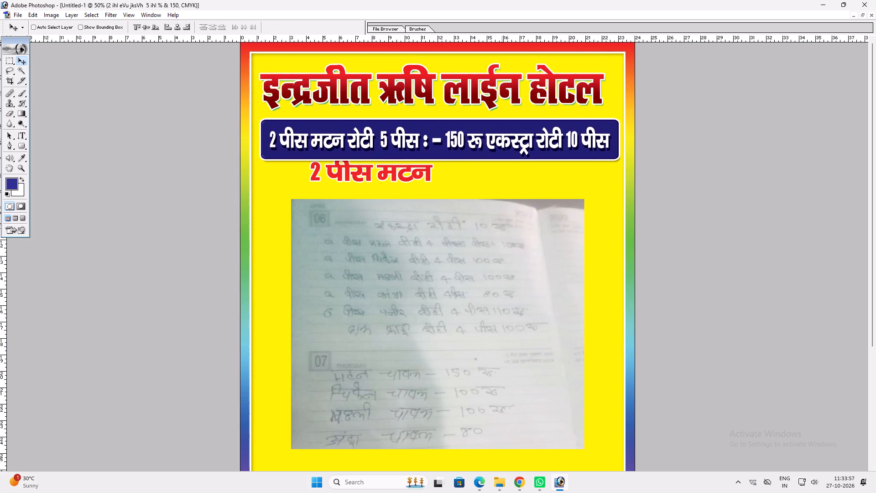
drag(502, 139, 502, 139)
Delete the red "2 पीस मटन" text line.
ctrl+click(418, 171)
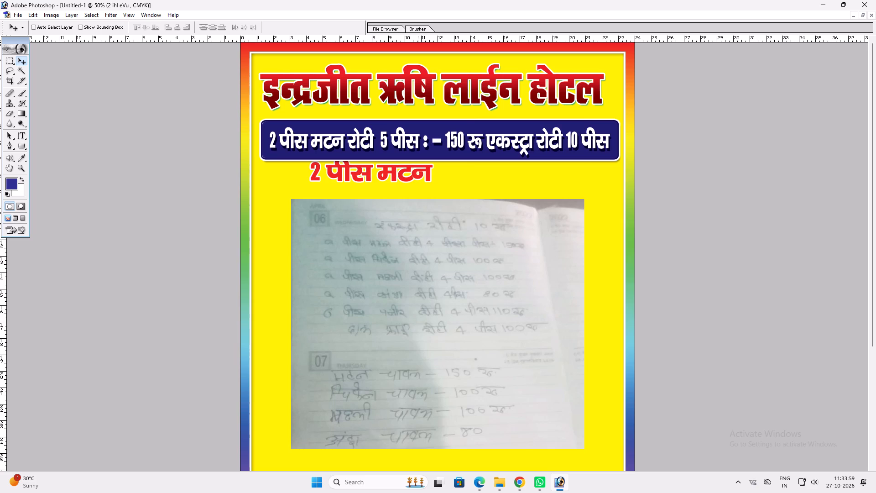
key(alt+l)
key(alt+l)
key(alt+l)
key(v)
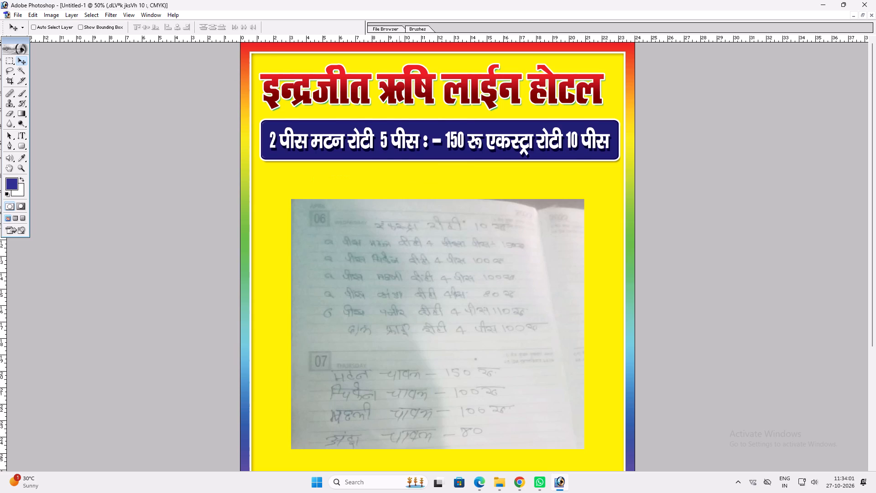
Move the blue मटन रोटी strip with its text down to sit just below the "एकस्ट्रा रोटी 10 रू" line.
ctrl+click(399, 149)
drag(395, 142, 391, 172)
key(space)
drag(391, 176, 382, 106)
shift+drag(425, 109, 425, 111)
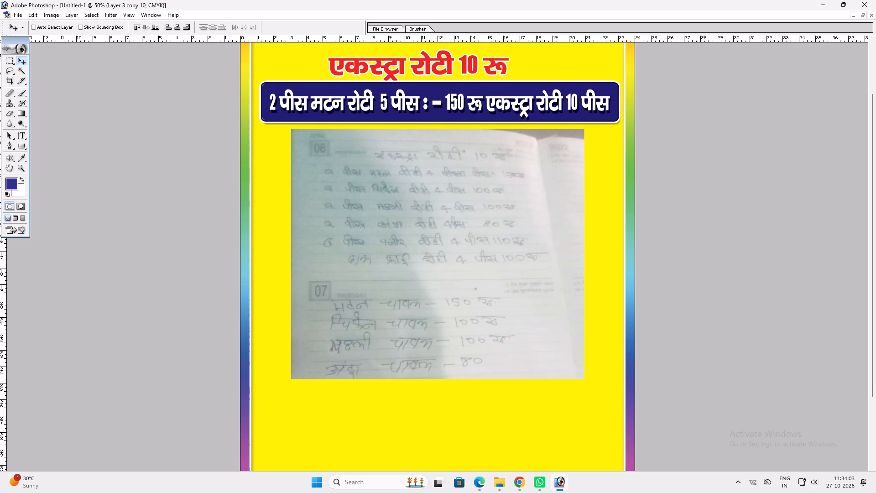
shift+drag(425, 111, 424, 114)
Edit the blue strip's text to read "2 पीस मटन रोटी 4 पीस :- 150 रू", removing the extra-roti wording.
key(t)
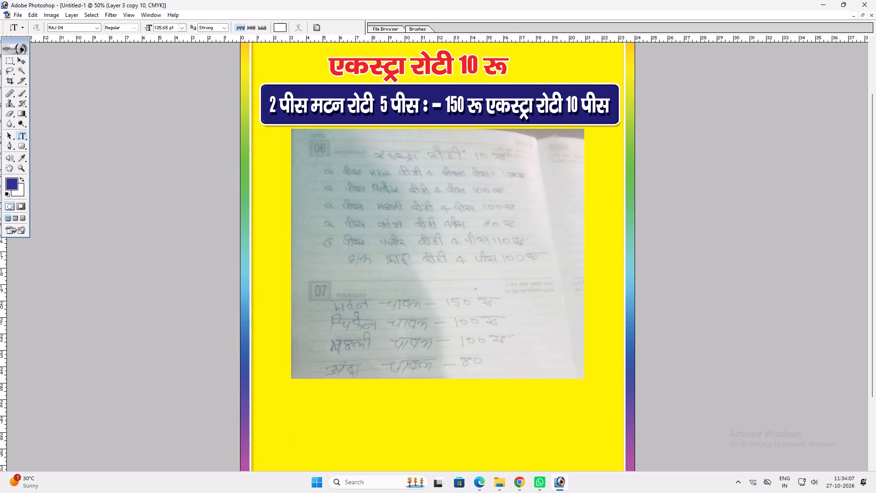
drag(386, 109, 382, 110)
key(4)
key(Return)
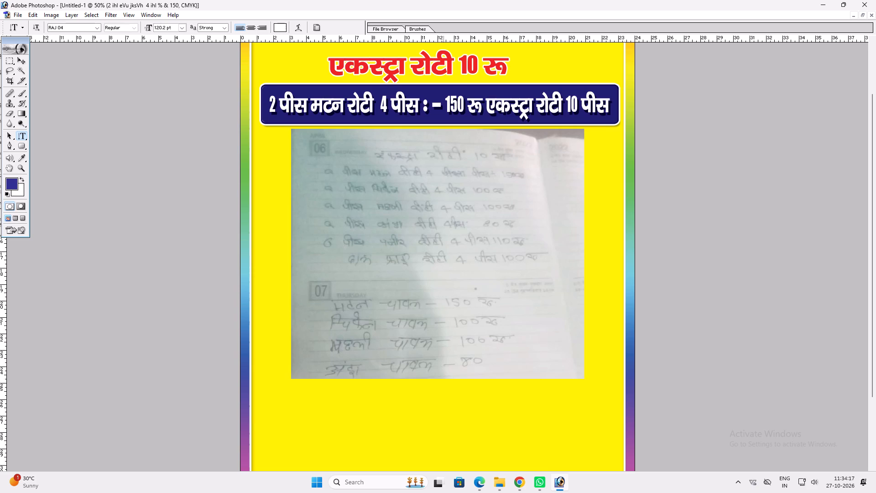
drag(485, 107, 657, 92)
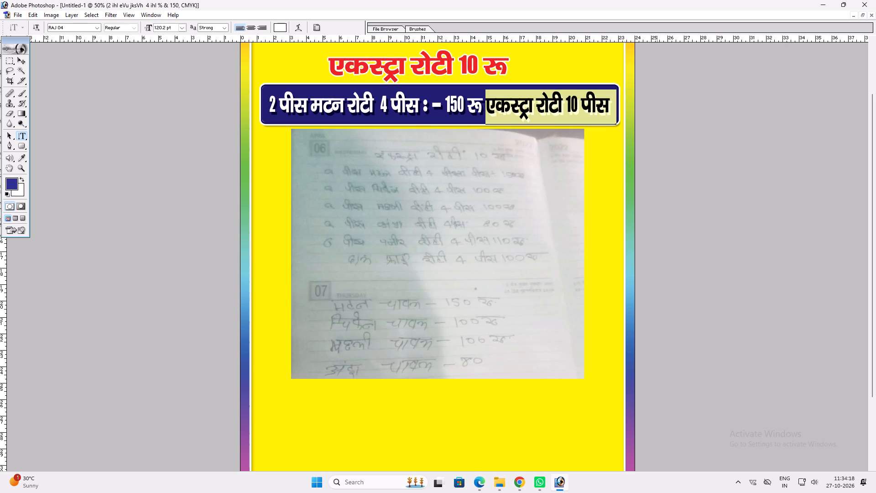
key(BackSpace)
key(Return)
key(ctrl+t)
key(ctrl+Return)
Stretch the मटन रोटी rate text horizontally to fill the width of the blue strip.
key(v)
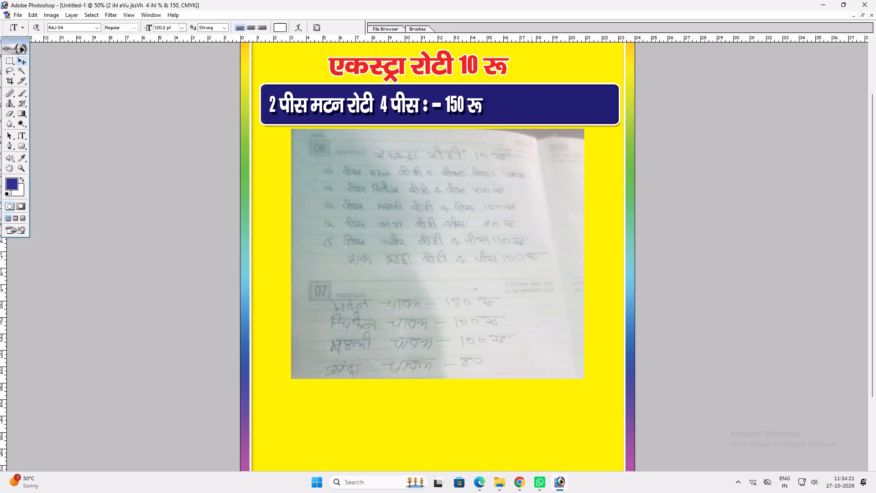
ctrl+shift+right_click(463, 98)
ctrl+shift+click(473, 101)
key(ctrl+t)
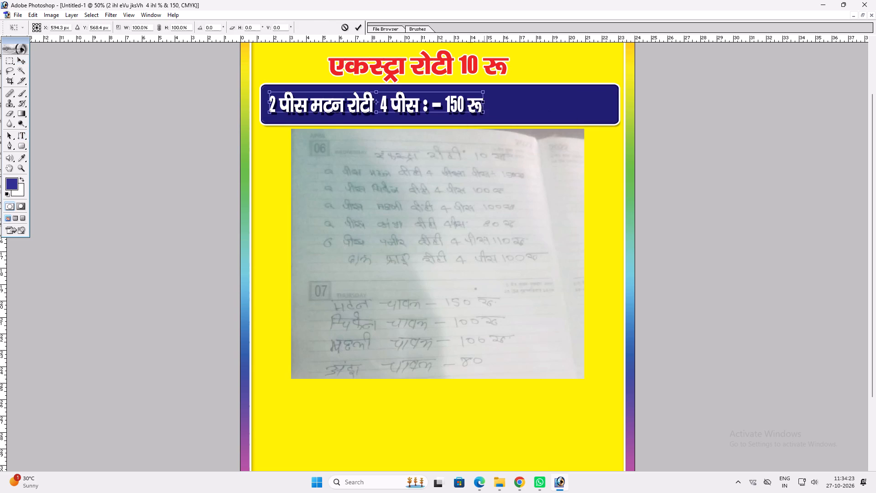
shift+drag(484, 103, 608, 99)
key(Return)
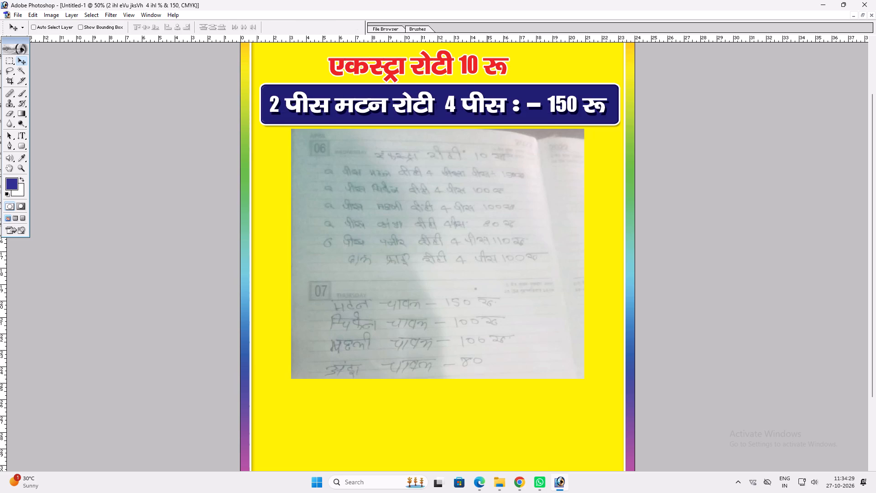
Duplicate the blue strip background and place the copy directly below the first strip with a small gap.
key(t)
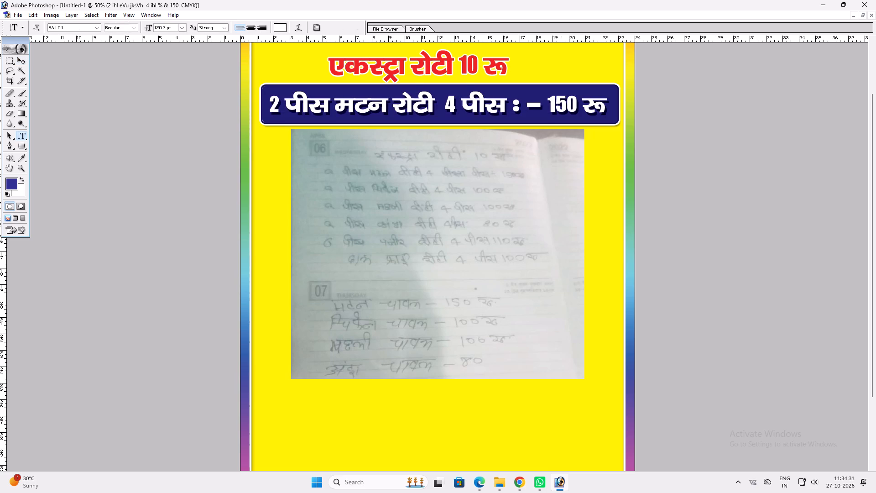
key(v)
ctrl+click(499, 119)
alt+shift+drag(491, 120, 490, 143)
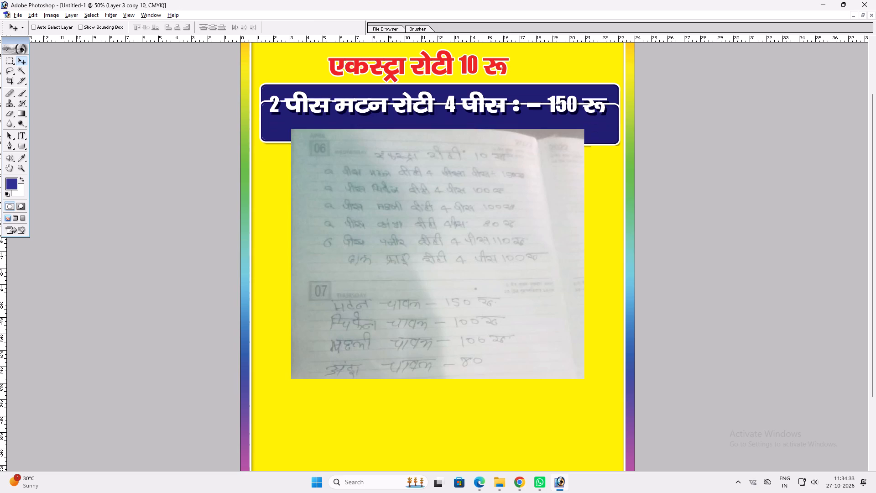
alt+shift+drag(490, 143, 488, 167)
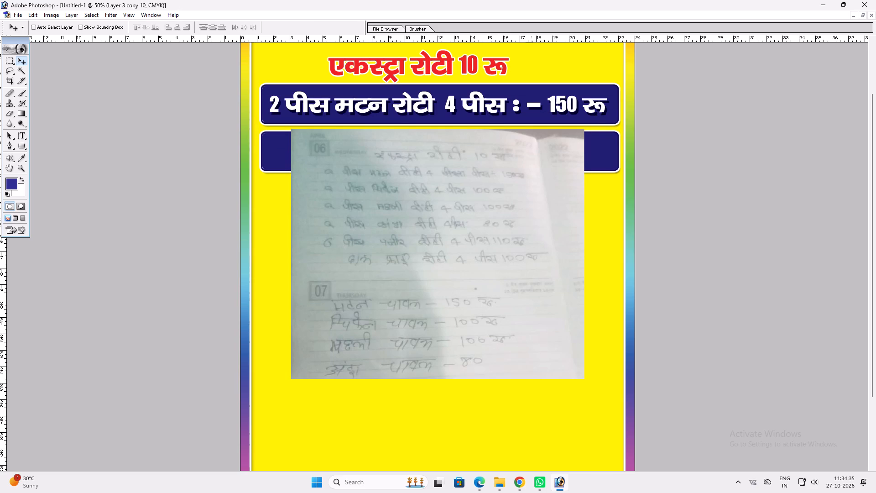
Center both blue strips horizontally on the poster canvas.
ctrl+shift+click(532, 121)
key(ctrl+a)
key(alt+l)
key(alt+i)
key(alt+h)
key(ctrl+d)
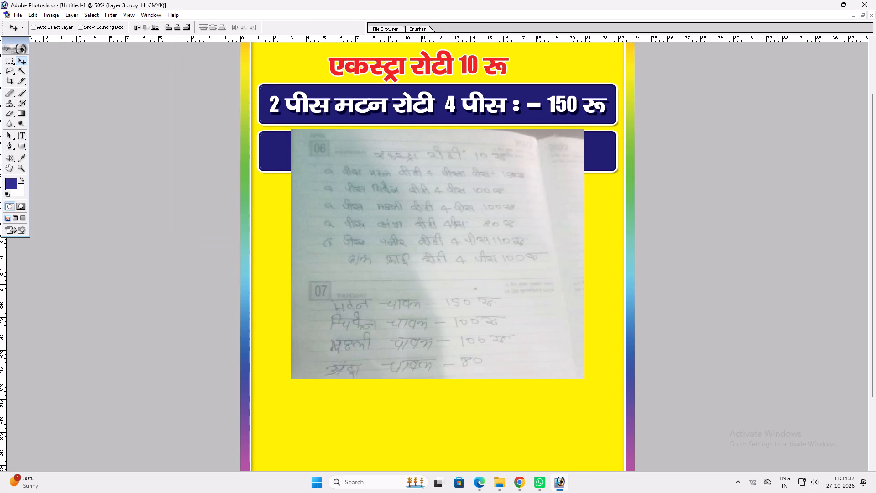
Move the handwritten note photo down so it sits clear below the second blue strip.
key(v)
ctrl+click(458, 193)
drag(454, 189, 462, 247)
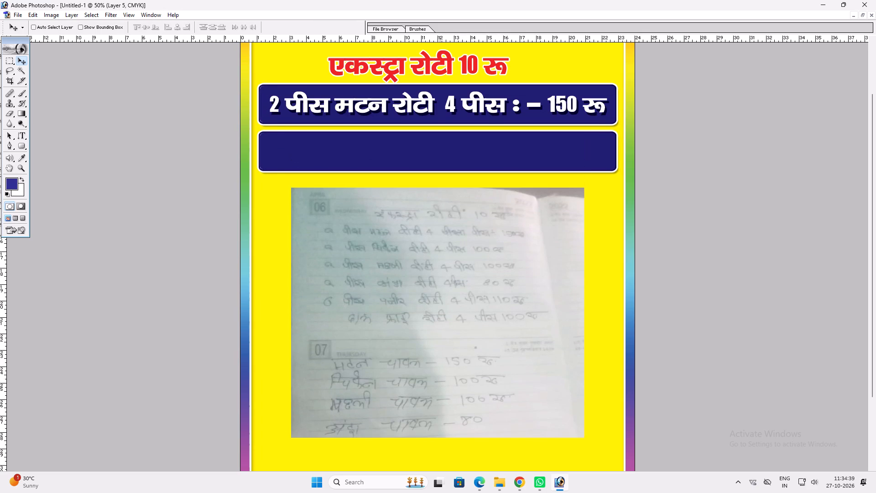
Copy the layer style of the red चिकेन रोटी strip in the rate-list poster and apply it to the new poster's empty second strip.
ctrl+click(436, 162)
key(f)
key(f)
key(f)
click(220, 160)
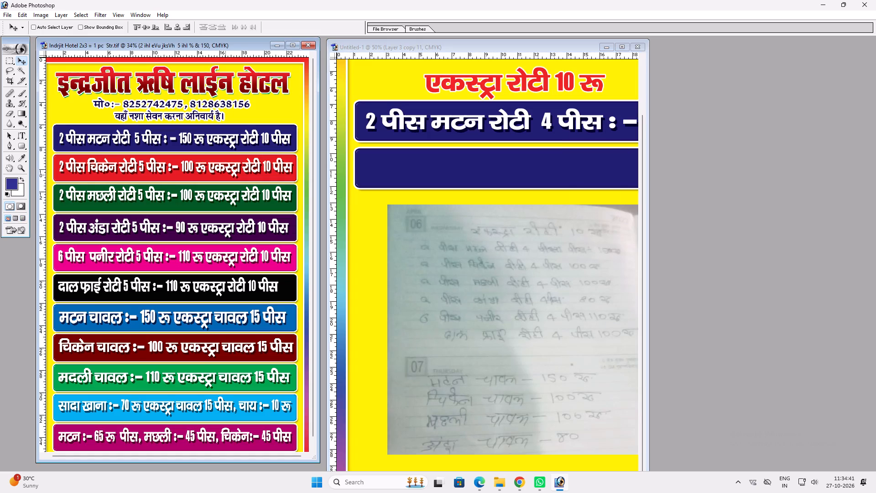
ctrl+click(214, 175)
key(alt+l)
key(alt+y)
key(alt+c)
ctrl+double_click(439, 183)
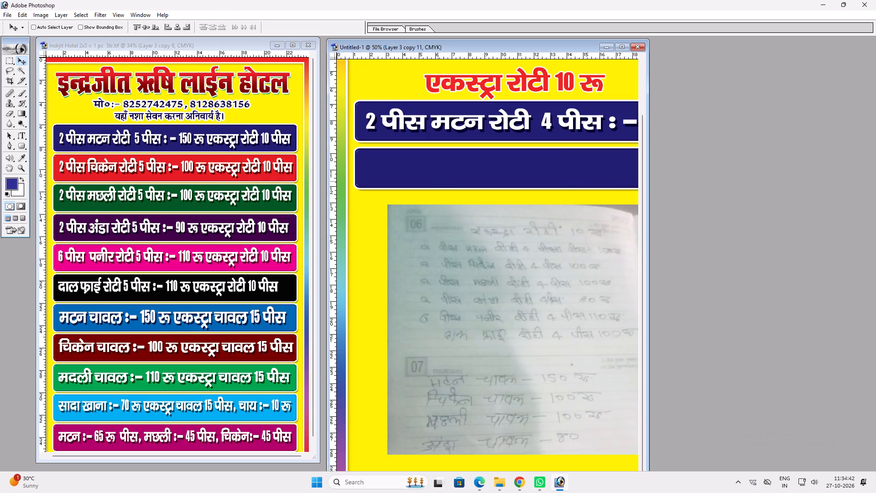
key(alt+l)
key(alt+y)
key(p)
click(623, 49)
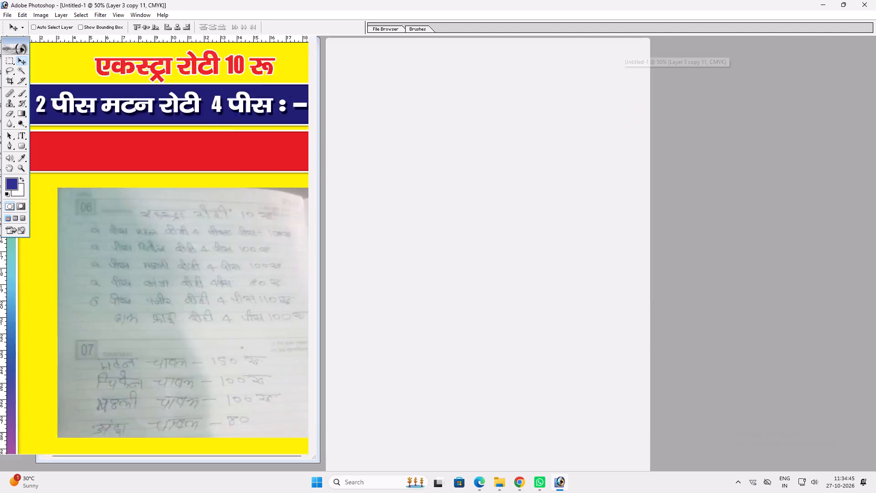
Duplicate the मटन रोटी rate text from the blue strip and place the copy on the red strip below.
key(v)
key(v)
right_click(536, 104)
right_click(536, 104)
click(544, 106)
ctrl+shift+right_click(532, 103)
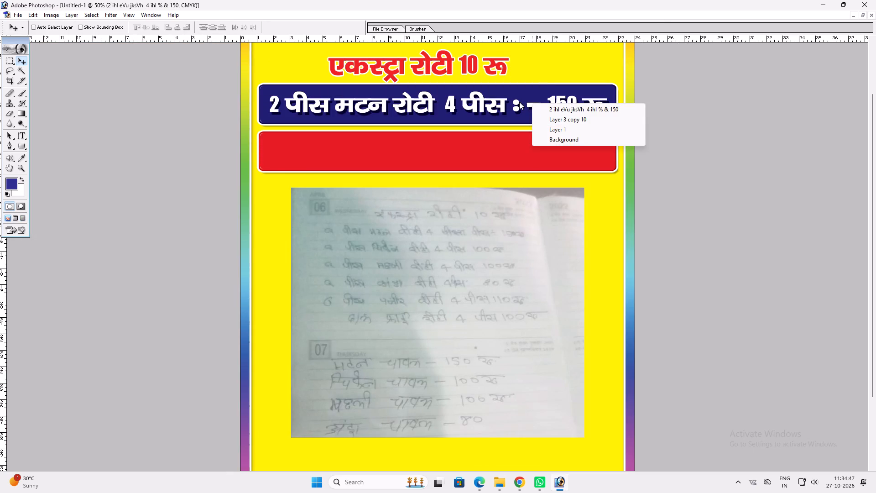
ctrl+shift+right_click(516, 101)
ctrl+shift+click(528, 105)
alt+shift+drag(522, 103, 521, 146)
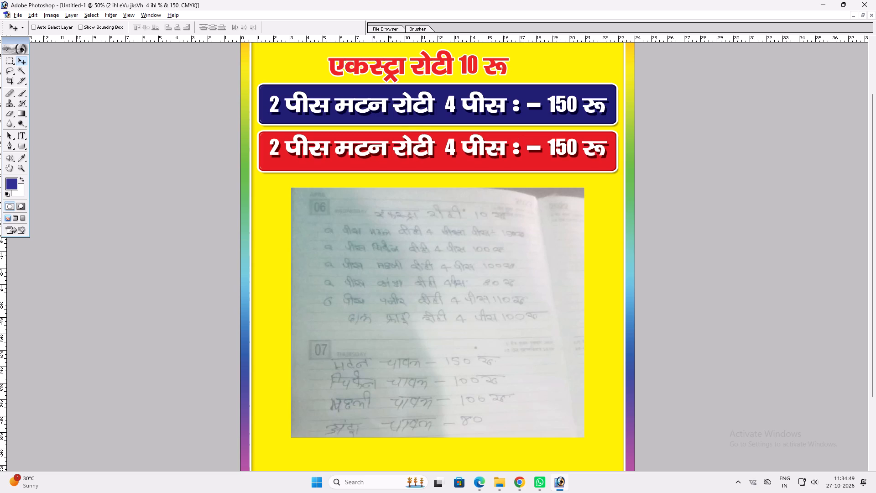
Replace मटन with चिकेन in the red strip's text.
key(t)
click(492, 142)
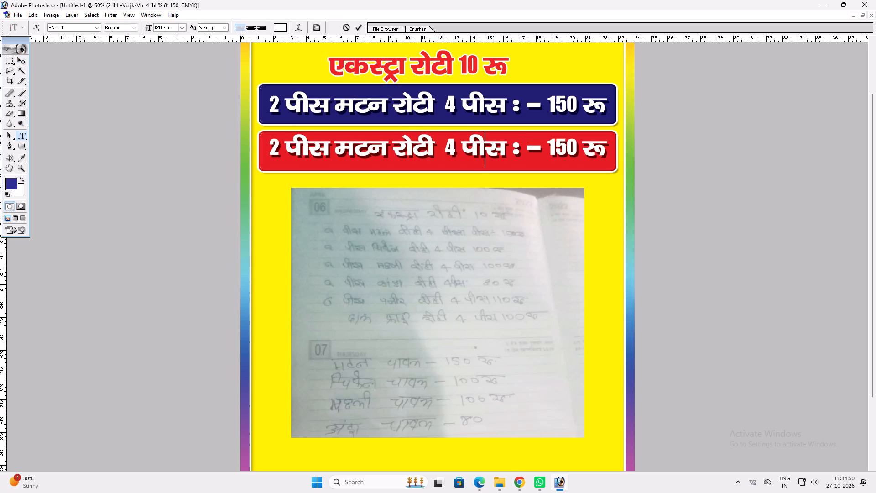
drag(388, 152, 336, 150)
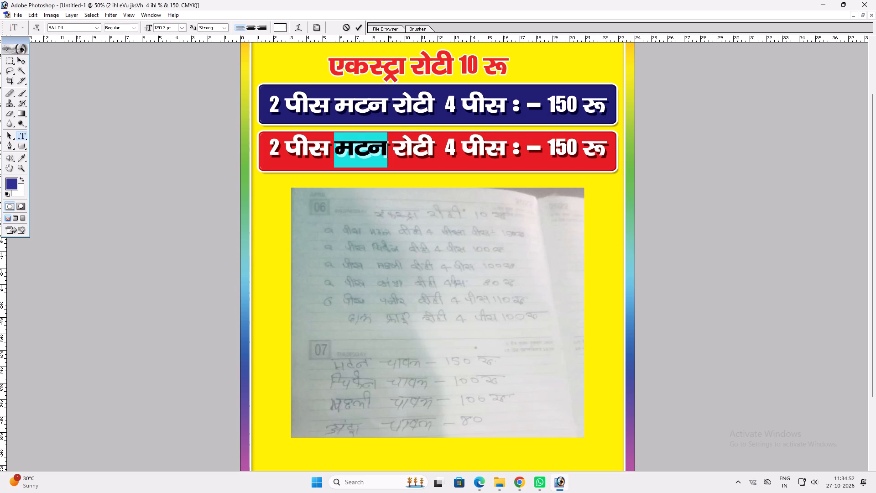
text(fps)
key(BackSpace)
text(ds)
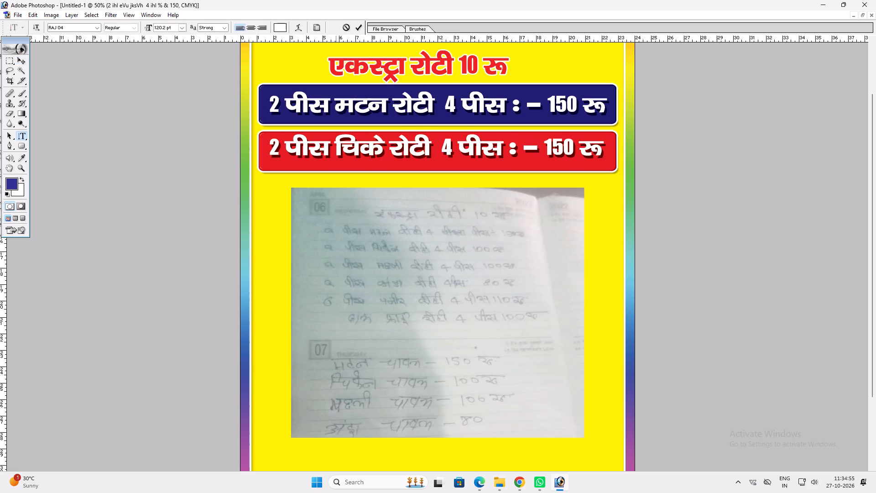
key(u)
key(Return)
text(vv)
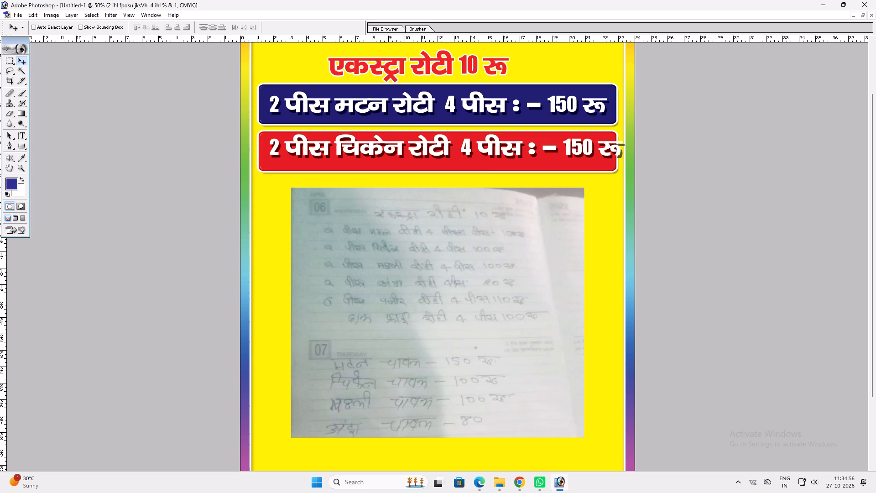
Compress the चिकेन रोटी rate text horizontally so it fits within the red strip.
ctrl+shift+right_click(377, 150)
ctrl+shift+right_click(375, 145)
ctrl+shift+right_click(371, 144)
ctrl+click(388, 151)
key(ctrl+t)
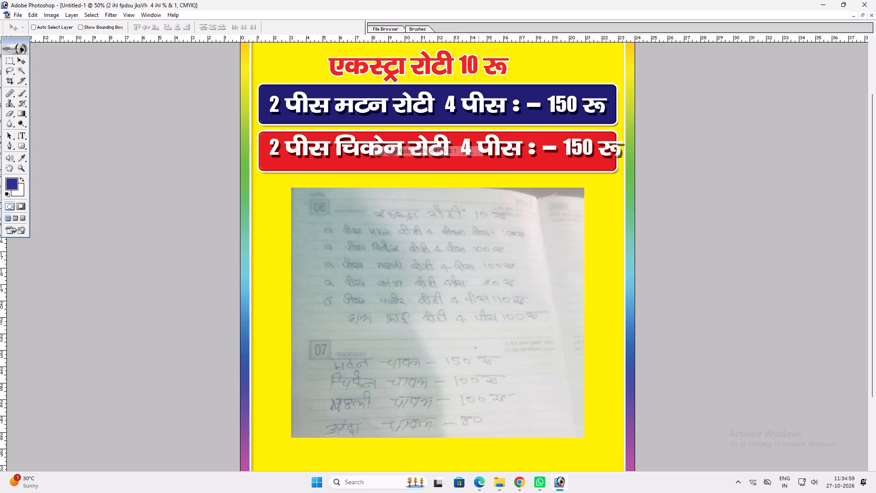
shift+drag(624, 144, 609, 142)
key(shift+Return)
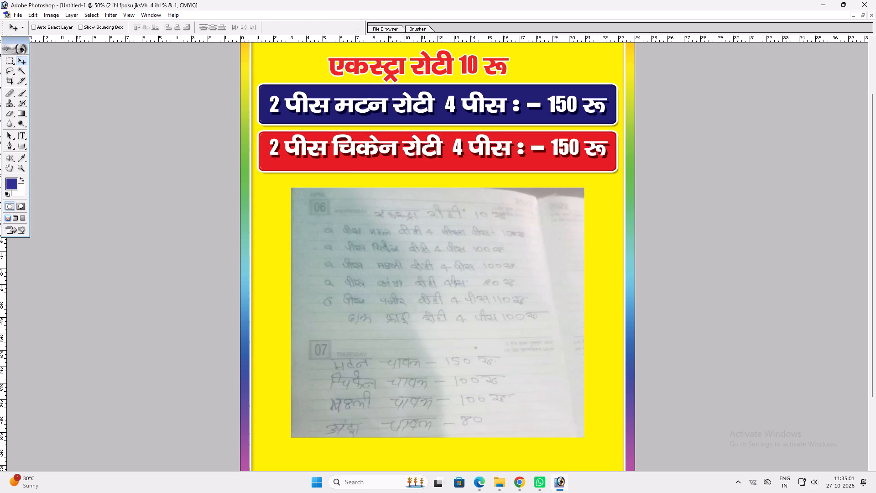
Change the चिकेन रोटी rate to 100 रू.
key(t)
click(562, 149)
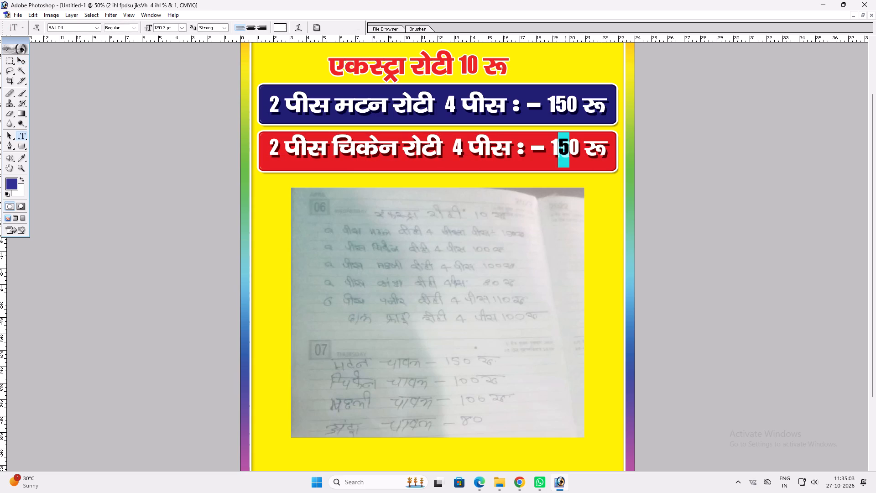
key(0)
key(Return)
key(v)
key(v)
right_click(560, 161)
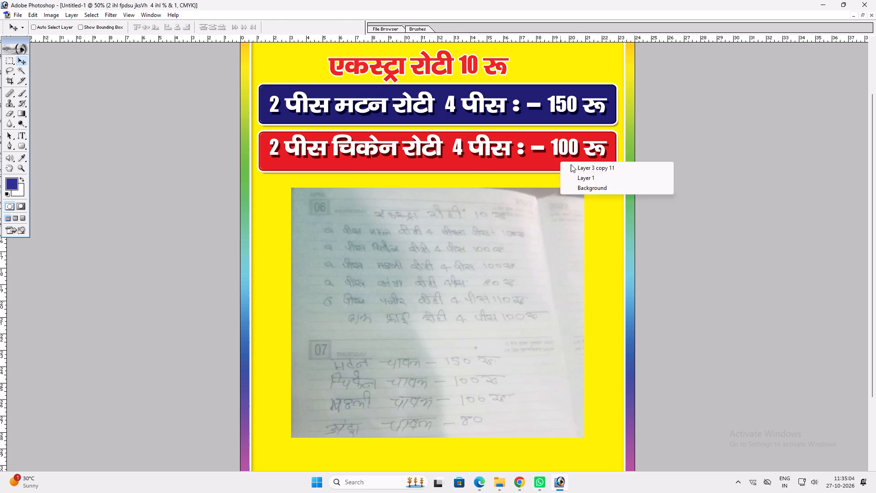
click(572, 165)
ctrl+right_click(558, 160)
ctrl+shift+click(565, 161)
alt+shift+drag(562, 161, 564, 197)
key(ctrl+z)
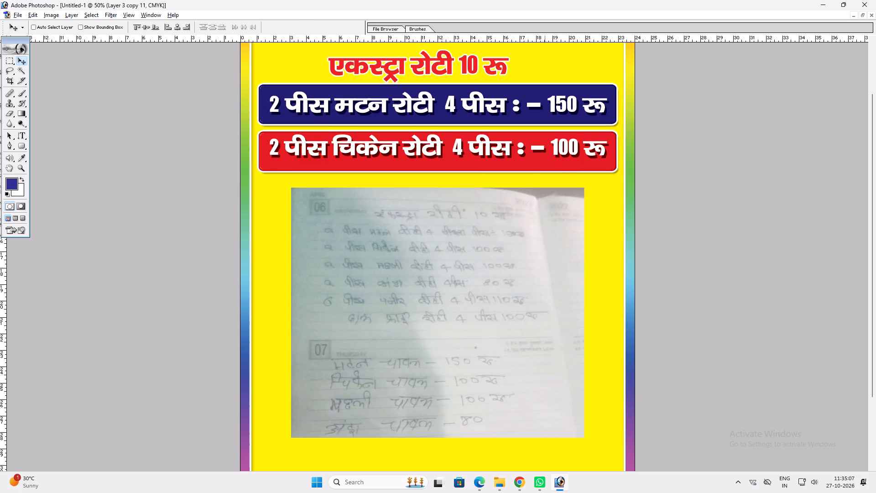
Duplicate the red strip background directly below itself with a small gap and centre the copy horizontally on the poster.
ctrl+shift+right_click(545, 164)
ctrl+shift+click(559, 170)
alt+shift+drag(548, 167, 551, 214)
ctrl+shift+click(567, 170)
ctrl+shift+click(544, 119)
key(ctrl+a)
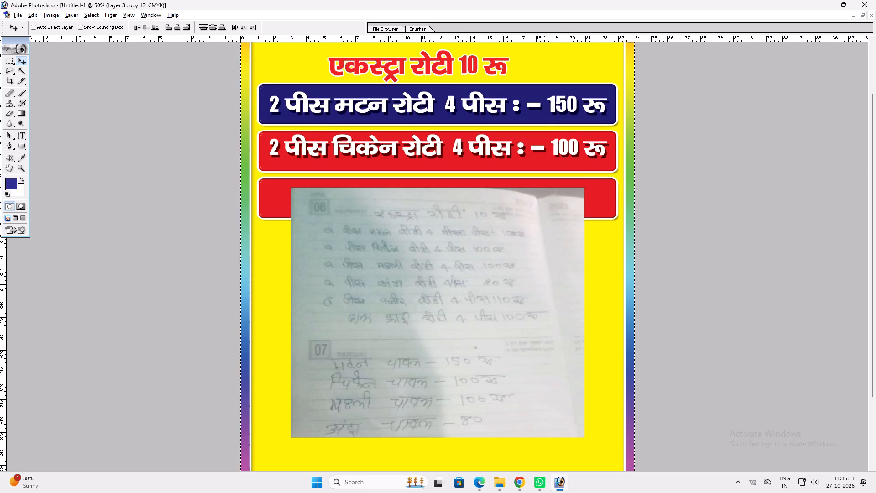
key(alt+l)
key(alt+i)
key(alt+h)
key(ctrl+d)
Copy the मछली रोटी rate text from the rate-list poster into the new poster.
key(v)
key(f)
text(ff)
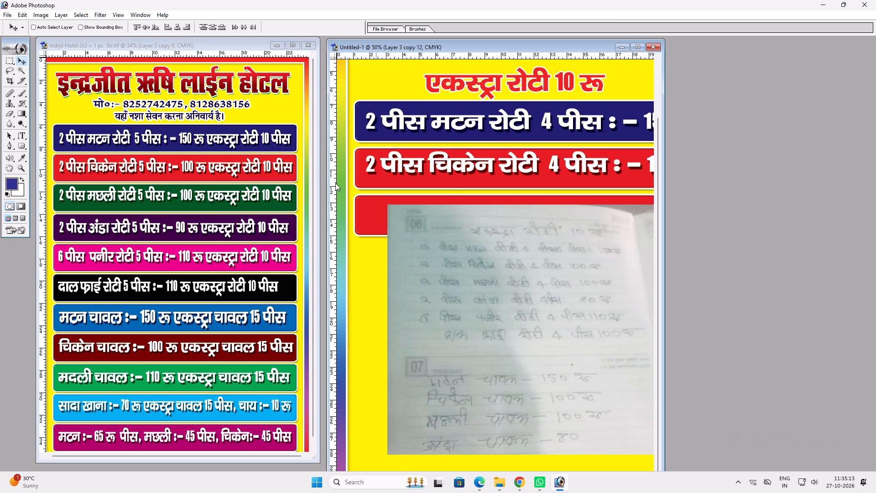
click(209, 187)
key(v)
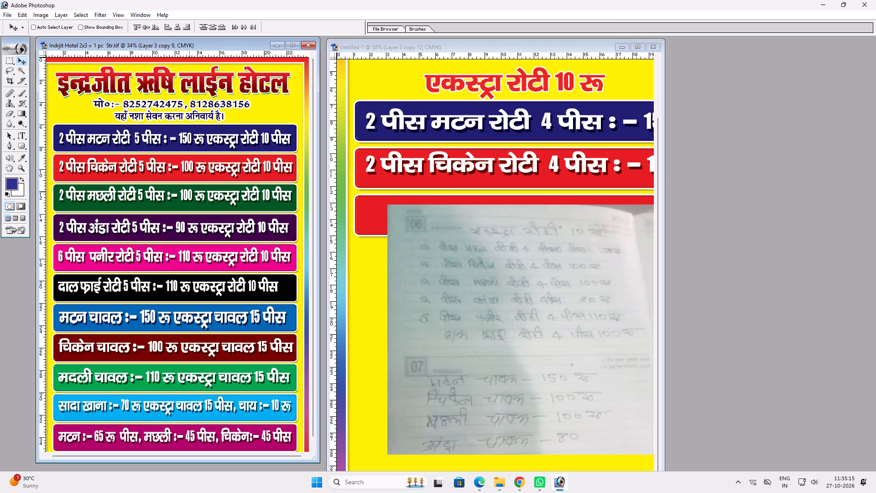
ctrl+click(189, 190)
drag(189, 190, 199, 192)
key(ctrl+z)
drag(193, 194, 481, 196)
click(642, 45)
Move the handwritten note photo further down, clear of the third strip.
key(v)
ctrl+click(507, 250)
drag(488, 236, 481, 324)
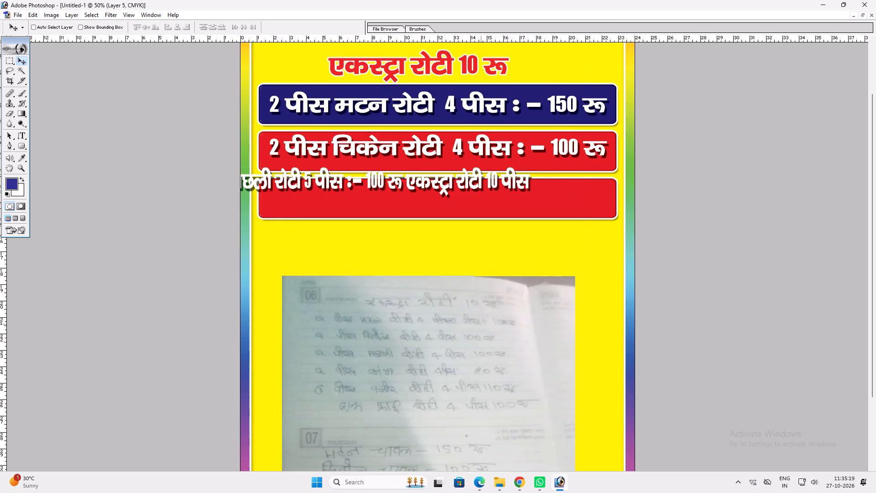
drag(481, 324, 481, 320)
Position the copied मछली रोटी rate text on the third strip.
ctrl+click(472, 189)
ctrl+click(471, 186)
drag(471, 186, 524, 205)
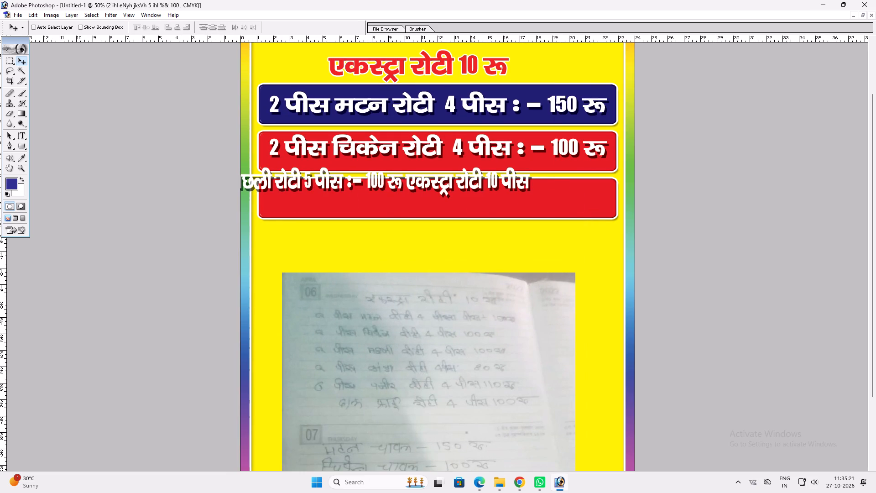
drag(524, 205, 548, 199)
Stretch the मछली रोटी rate text slightly in width to fill the third strip.
key(ctrl+t)
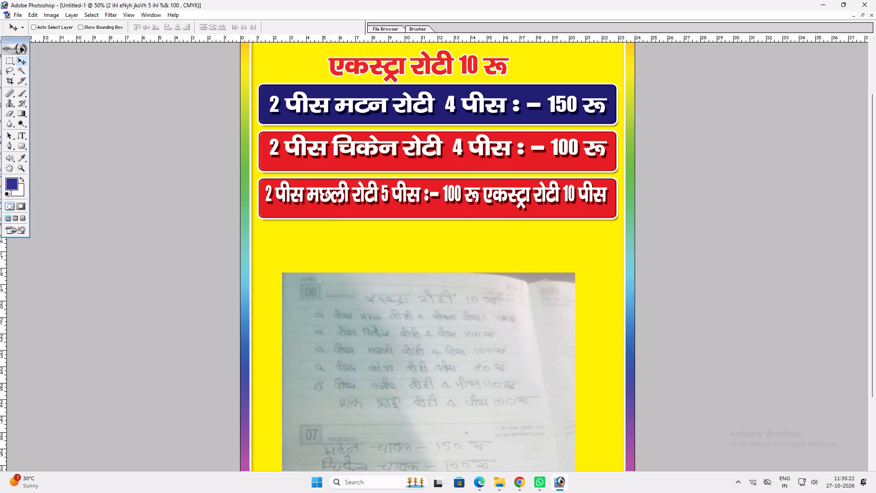
shift+click(608, 202)
key(shift+Return)
key(v)
click(574, 209)
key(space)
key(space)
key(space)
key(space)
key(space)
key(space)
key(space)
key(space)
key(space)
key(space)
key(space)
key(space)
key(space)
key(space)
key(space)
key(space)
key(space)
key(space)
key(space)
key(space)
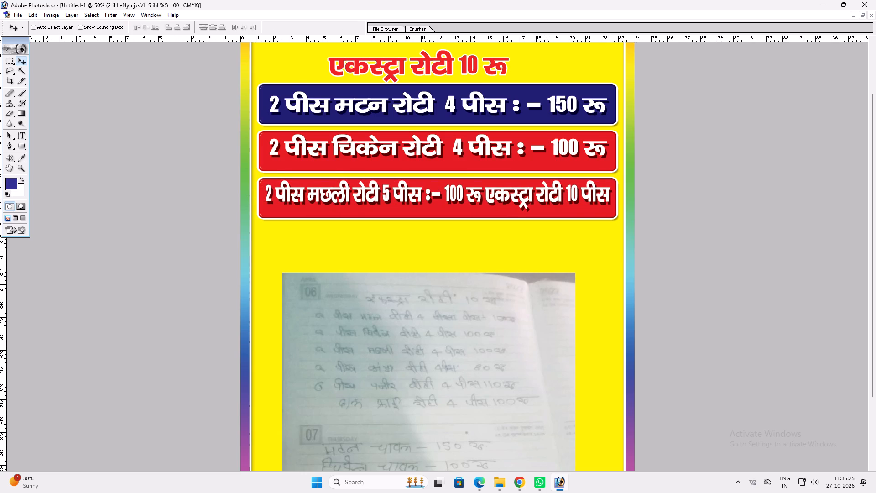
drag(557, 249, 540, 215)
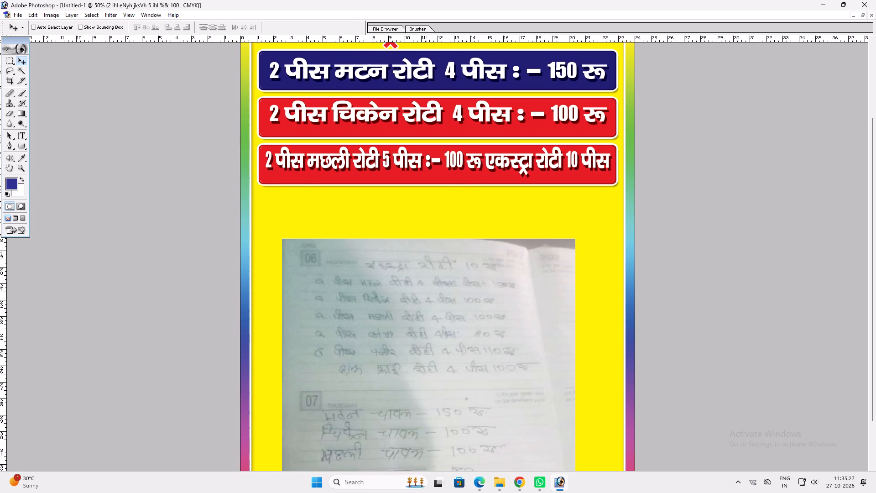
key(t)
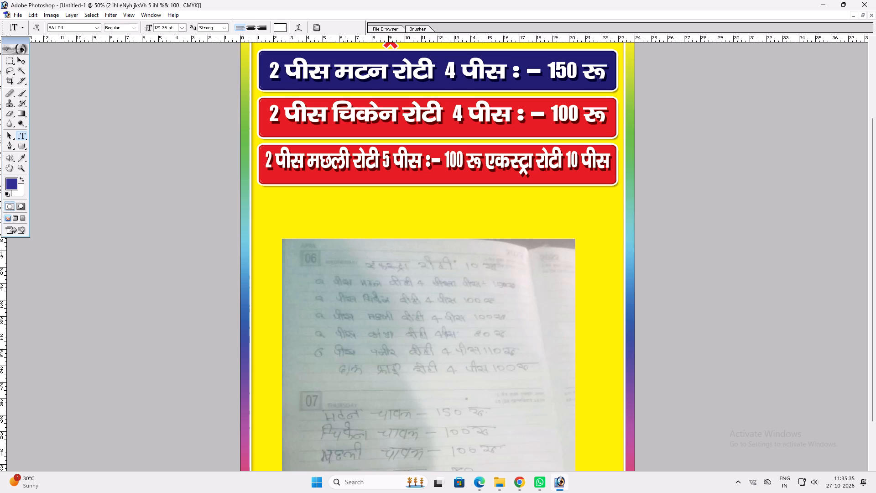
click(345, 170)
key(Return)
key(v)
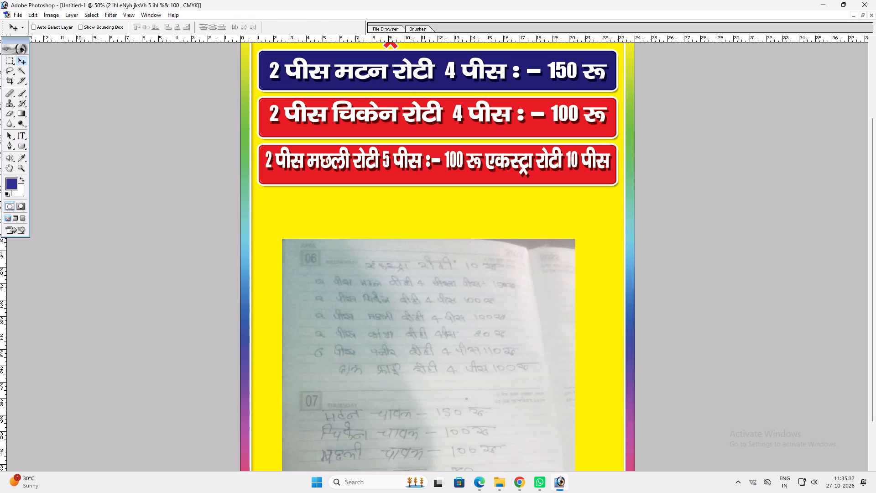
Reduce the drop shadow distance of the मटन रोटी rate text.
ctrl+click(358, 74)
key(alt+l)
text(yd)
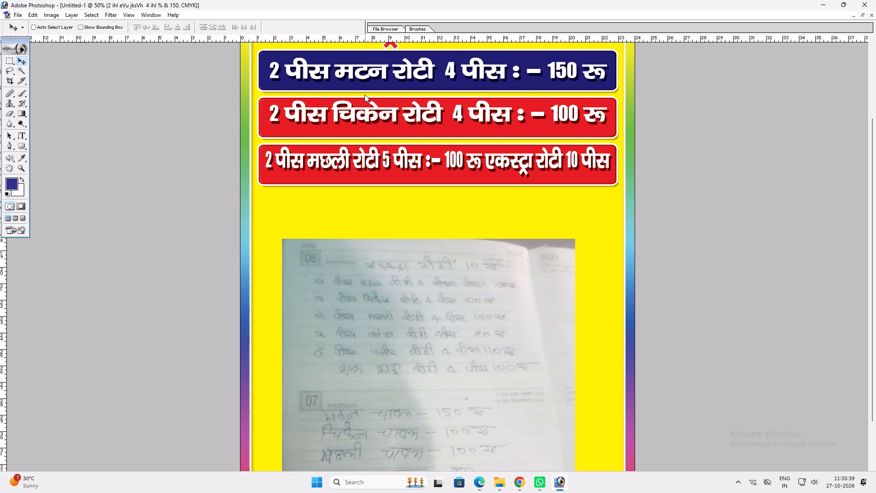
click(576, 162)
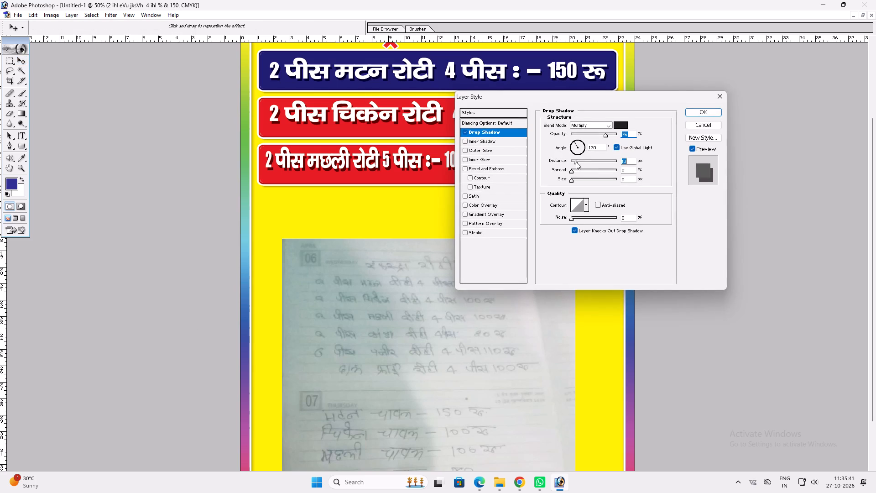
key(Return)
Copy the मटन रोटी text's layer style and apply it to the चिकेन रोटी rate text.
key(alt+l)
key(alt+y)
key(alt+c)
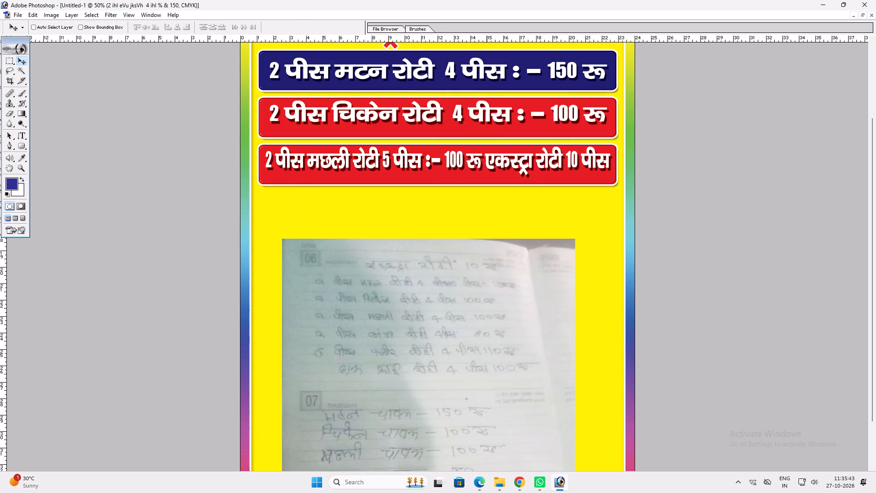
ctrl+click(481, 115)
key(alt+l)
key(alt+y)
text(pv)
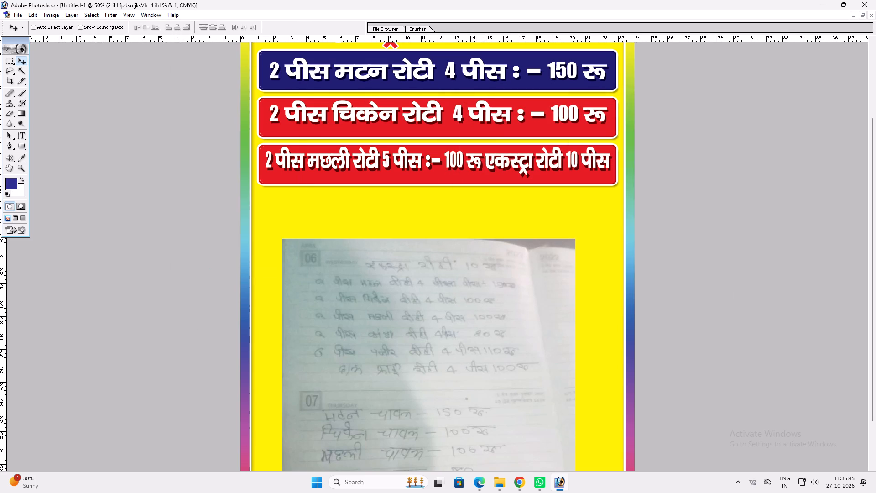
Reduce the drop shadow distance of the चिकेन रोटी rate text.
key(alt+l)
text(yd)
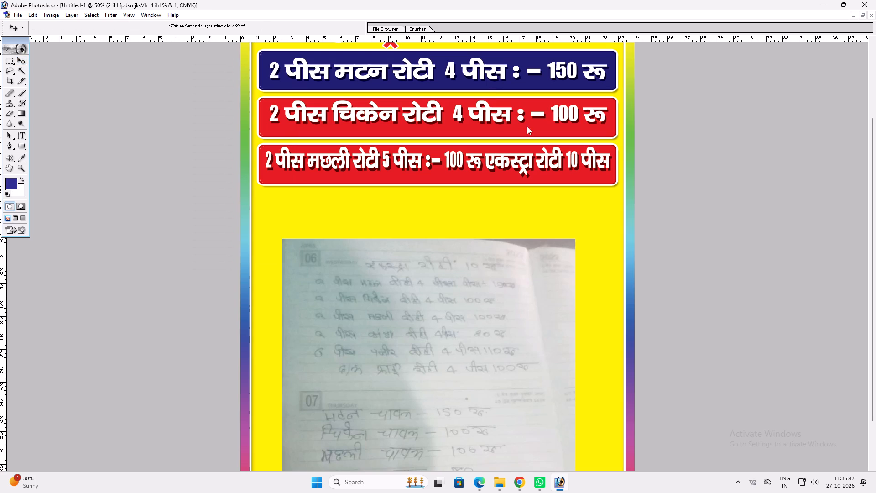
click(577, 162)
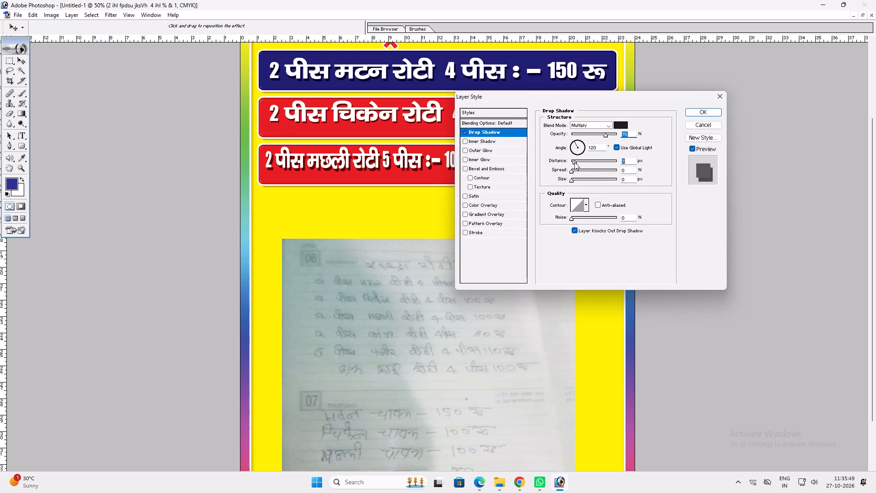
key(Return)
Copy the चिकेन रोटी text's layer style and apply it to the मछली रोटी rate text.
key(v)
key(alt+l)
key(alt+y)
key(alt+c)
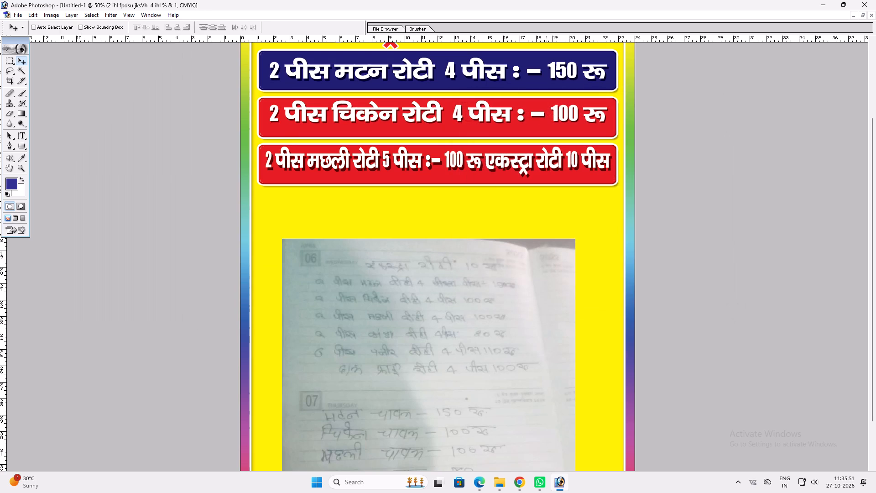
ctrl+click(543, 153)
ctrl+click(542, 156)
key(alt+l)
key(alt+y)
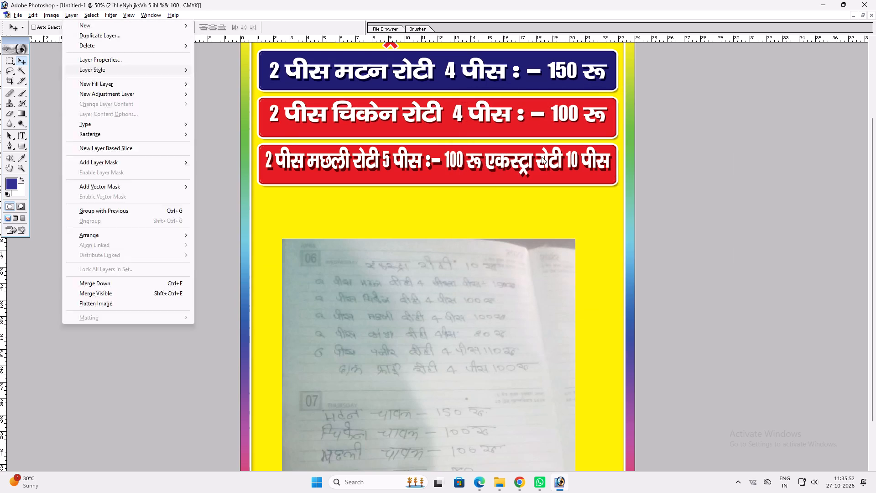
text(pvv)
Cut "2 पीस मछली रोटी 5 पीस :– 100 रू" from the मछली रोटी strip's text and delete the remaining एकस्ट्रा रोटी text.
key(space)
drag(445, 177, 445, 154)
key(t)
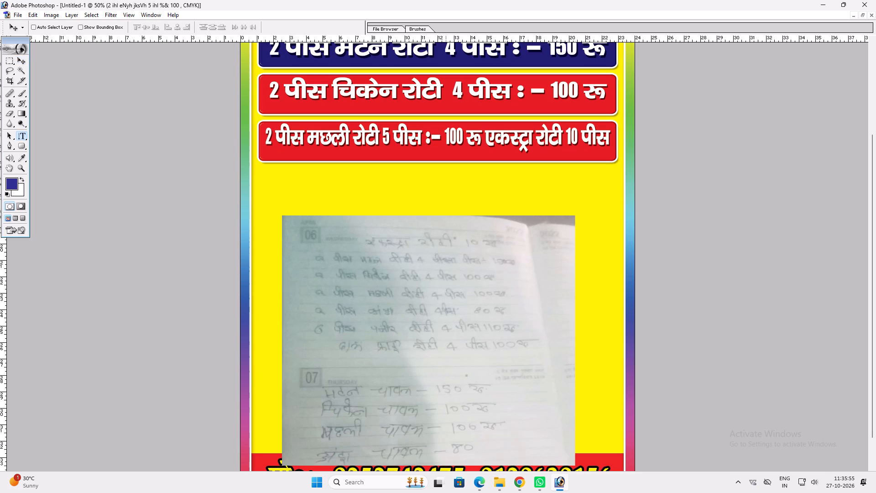
click(438, 139)
drag(480, 145, 259, 137)
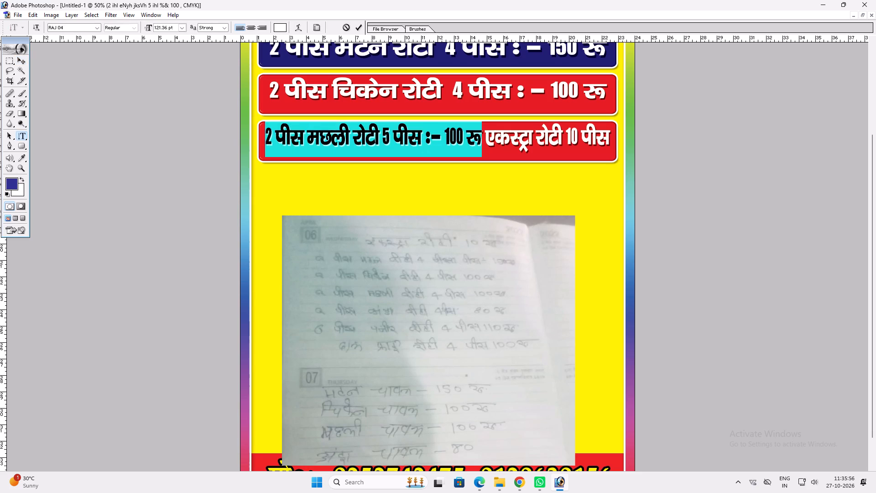
drag(259, 137, 231, 131)
key(ctrl+x)
key(ctrl+x)
key(ctrl+x)
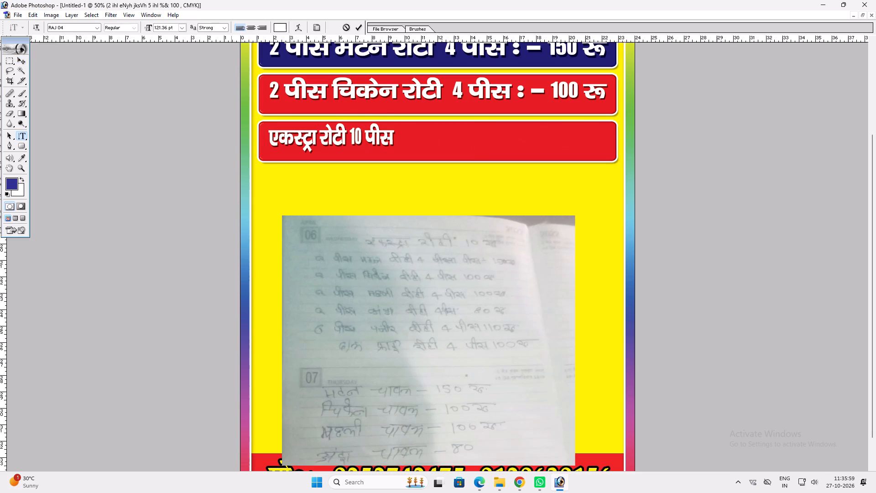
click(300, 152)
key(ctrl+a)
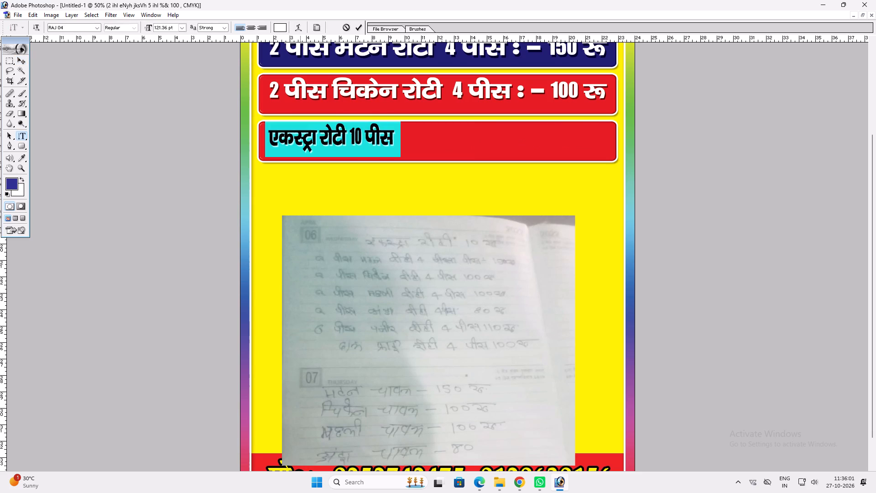
key(BackSpace)
key(Return)
key(v)
key(v)
Duplicate the चिकेन रोटी rate text onto the empty red strip and replace its wording with the cut मछली रोटी text.
ctrl+click(314, 96)
alt+drag(314, 96, 312, 133)
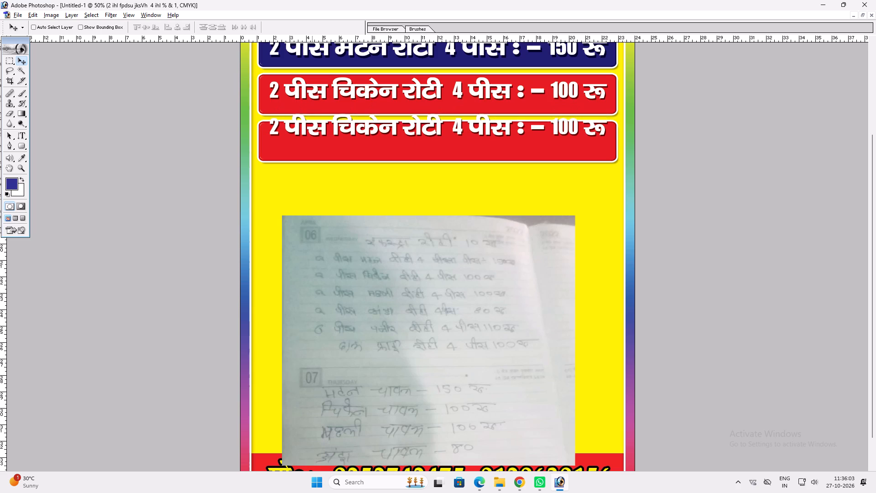
alt+drag(312, 133, 311, 144)
key(t)
click(311, 144)
key(ctrl+a)
key(ctrl+v)
key(Return)
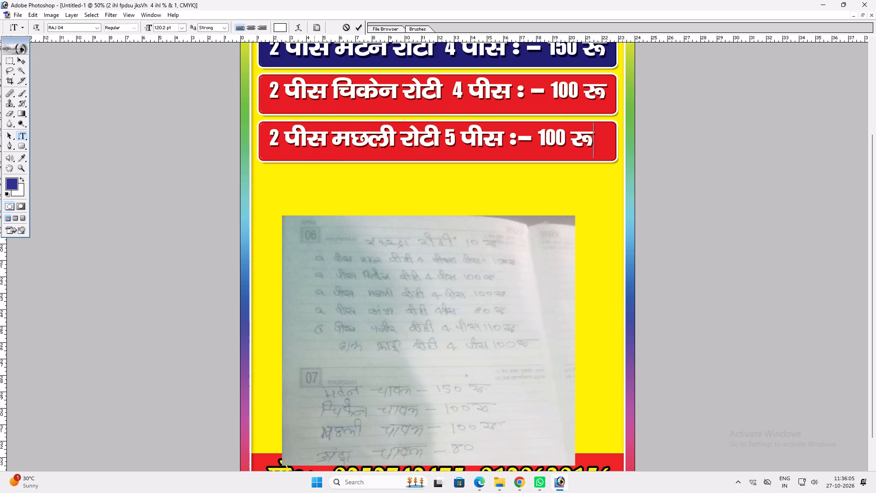
Widen the मछली रोटी rate text to fill its red strip.
key(v)
key(ctrl+t)
shift+drag(593, 145, 609, 147)
key(shift+Return)
key(v)
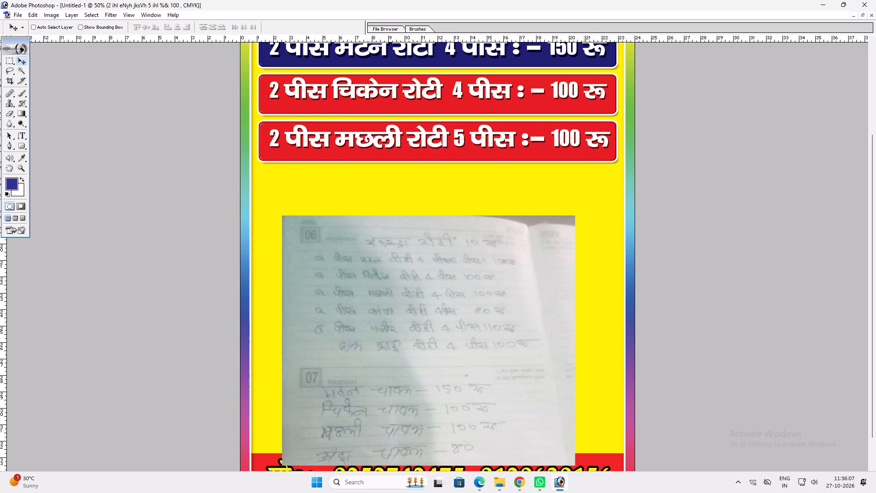
Change the मछली रोटी line's roti count to 4 पीस.
key(v)
key(space)
key(t)
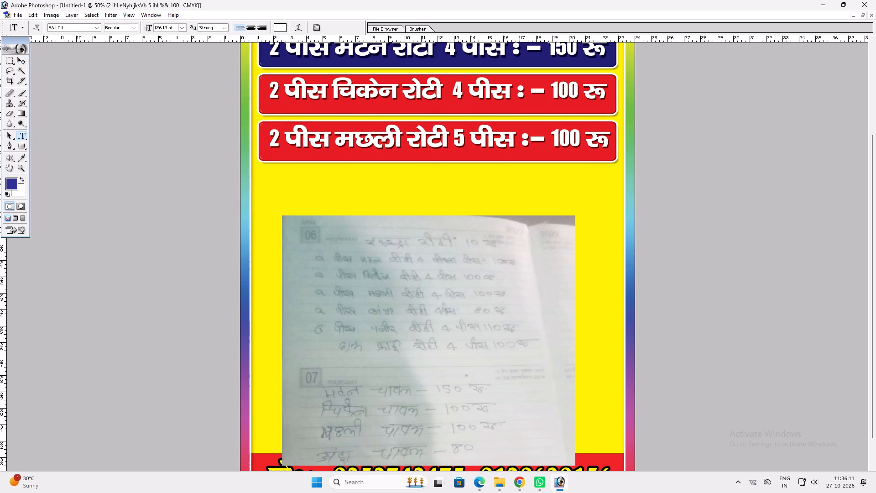
click(457, 138)
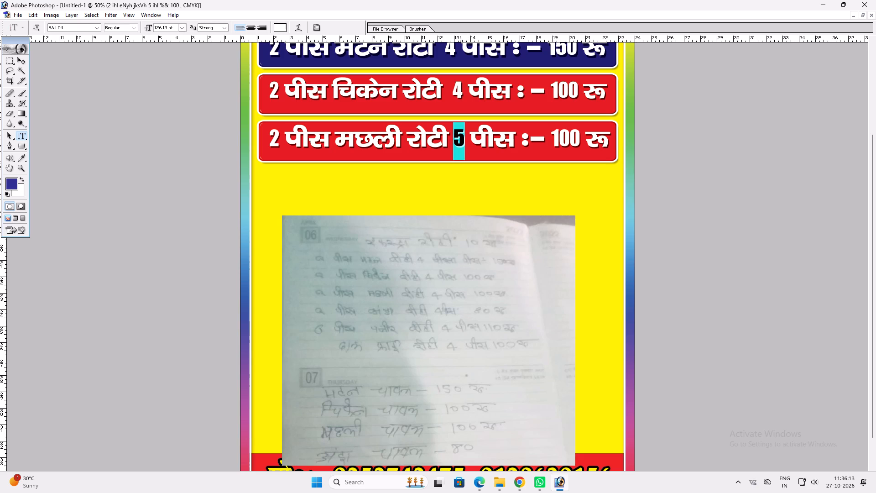
key(4)
key(Return)
key(v)
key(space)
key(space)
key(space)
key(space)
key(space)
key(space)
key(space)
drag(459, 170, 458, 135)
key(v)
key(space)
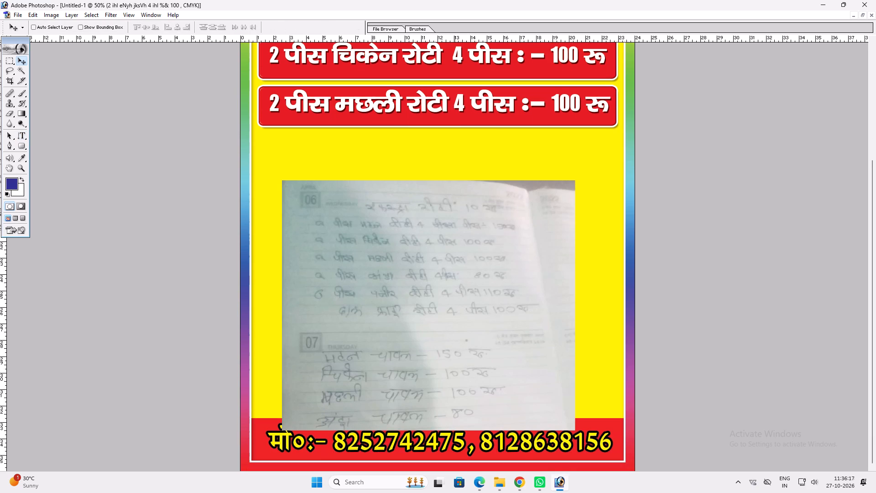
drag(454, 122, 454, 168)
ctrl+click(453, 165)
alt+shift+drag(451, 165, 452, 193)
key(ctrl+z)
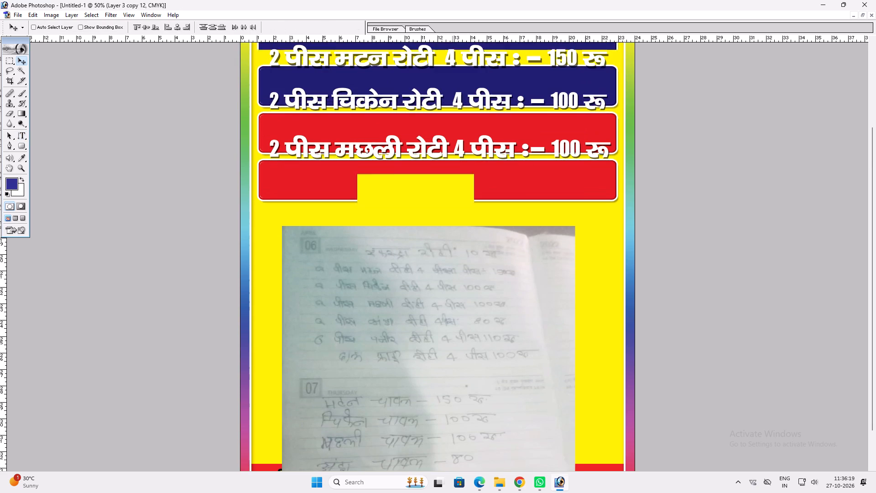
Duplicate the मछली रोटी line's red strip and its rate text directly below to form another line.
ctrl+shift+right_click(452, 164)
ctrl+shift+click(470, 169)
alt+drag(464, 167, 461, 213)
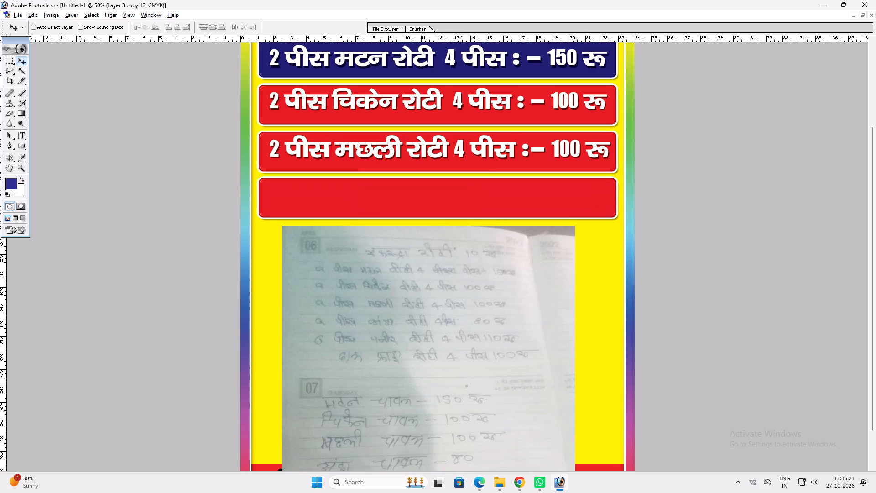
alt+drag(461, 213, 461, 213)
ctrl+click(424, 152)
alt+drag(424, 152, 428, 196)
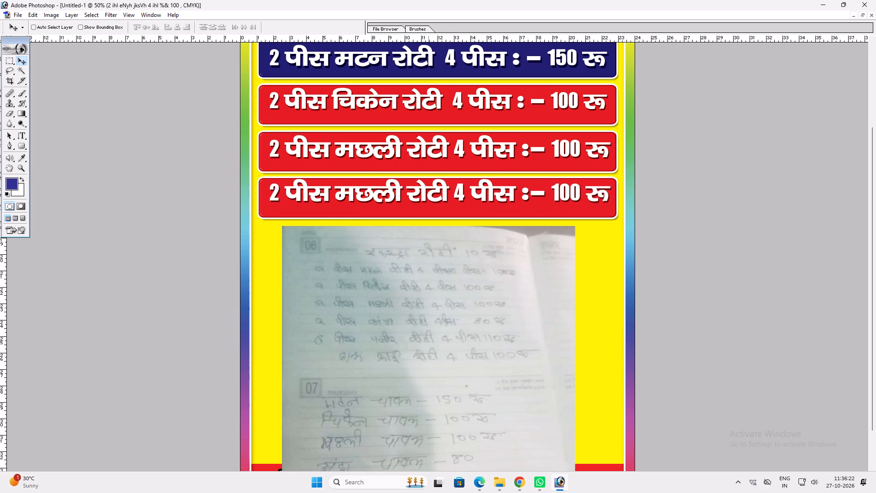
alt+drag(428, 196, 428, 198)
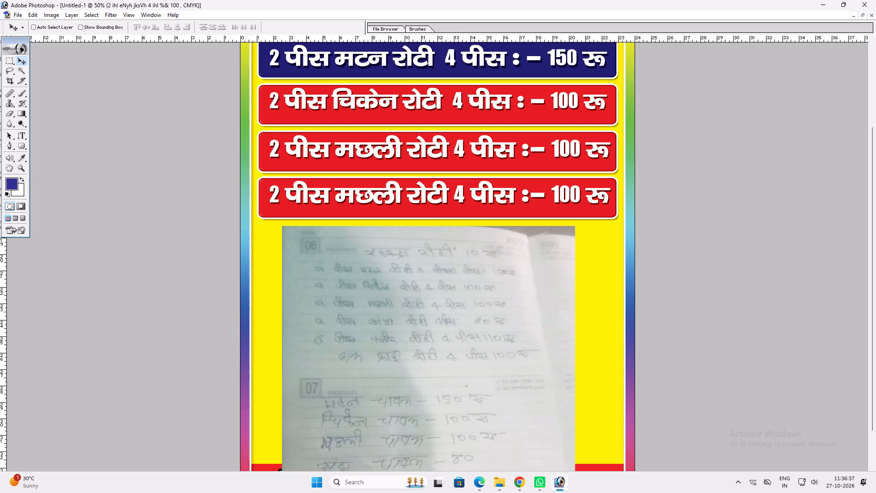
Change the duplicated line's dish to अंडा and its rate to 80 रू.
key(t)
drag(338, 199, 375, 200)
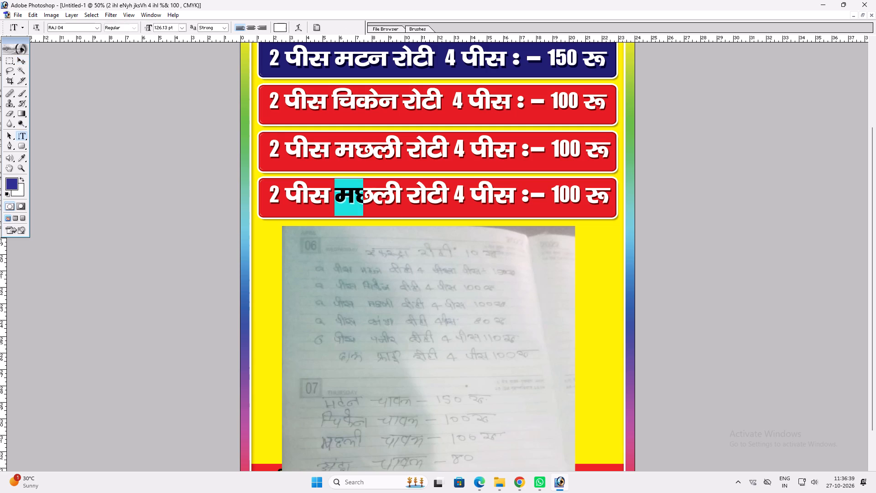
drag(375, 200, 401, 201)
text(va)
text(Mk)
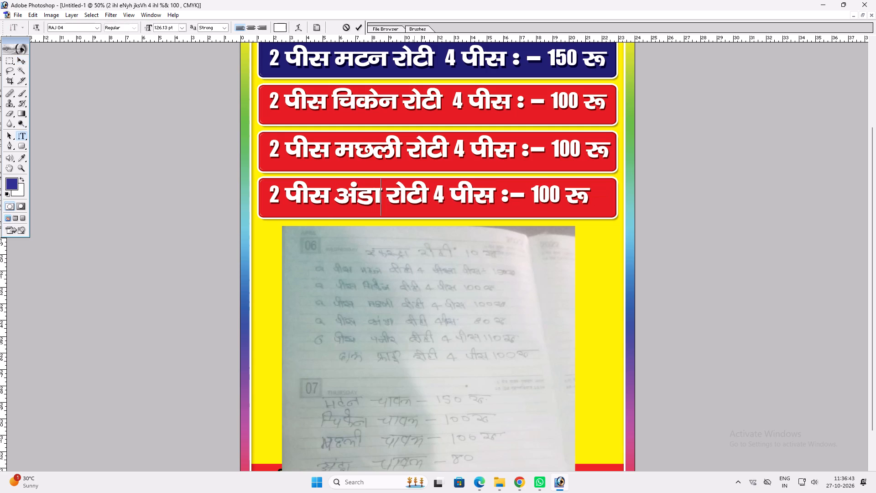
key(Return)
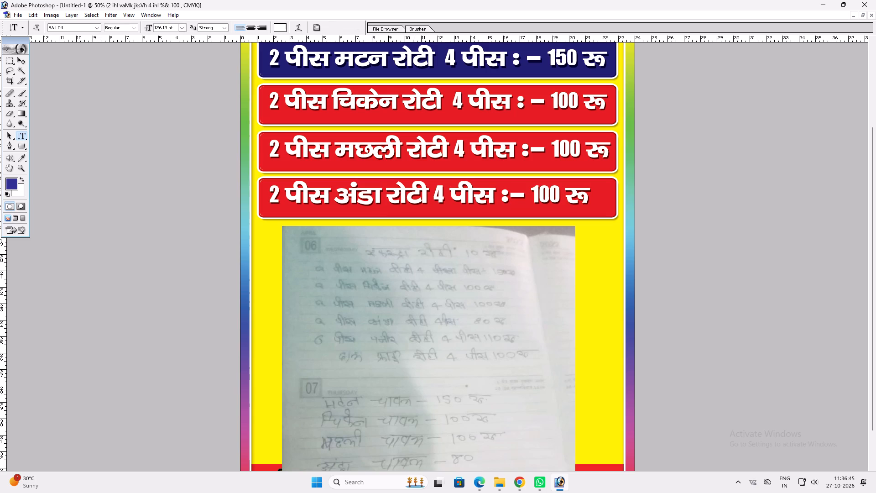
drag(558, 199, 534, 194)
text(80)
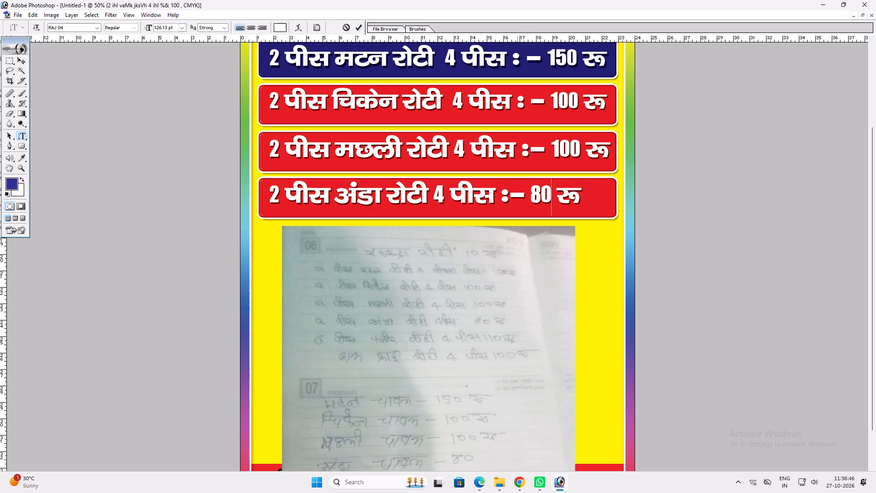
key(Return)
key(v)
key(v)
Duplicate the अंडा रोटी line's red strip directly below it.
right_click(512, 210)
click(524, 215)
alt+shift+drag(514, 210, 517, 239)
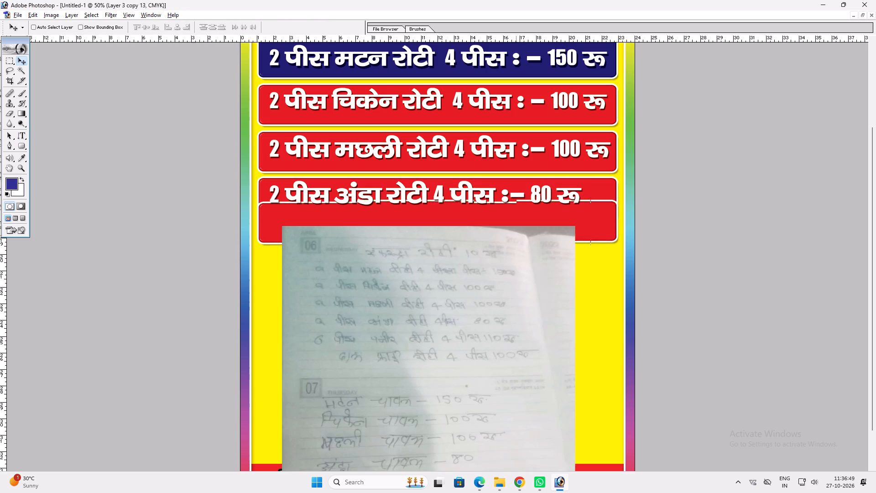
alt+shift+drag(517, 239, 519, 257)
Move the handwritten note photo down, clear of the new empty red strip.
key(space)
key(space)
key(space)
drag(499, 248, 490, 183)
ctrl+click(485, 195)
drag(485, 195, 490, 262)
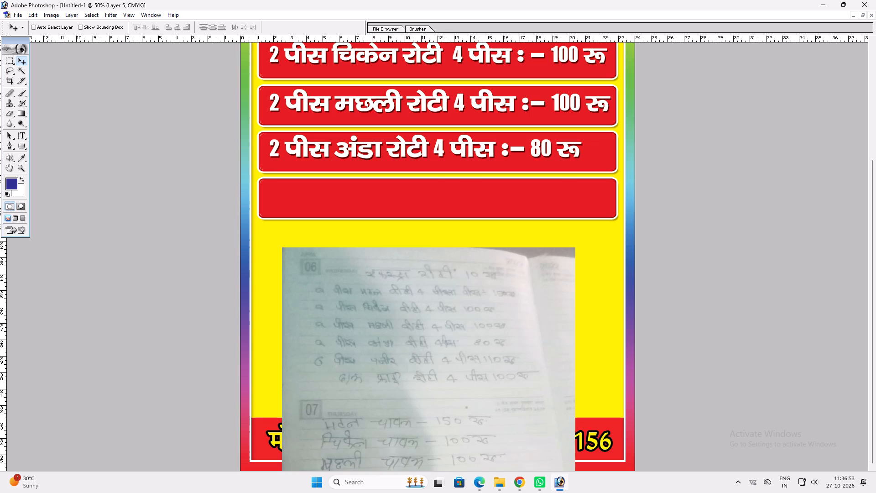
Duplicate the अंडा रोटी rate text onto the empty red strip and change its dish to पनीर.
ctrl+click(441, 155)
alt+shift+drag(440, 153, 443, 199)
key(t)
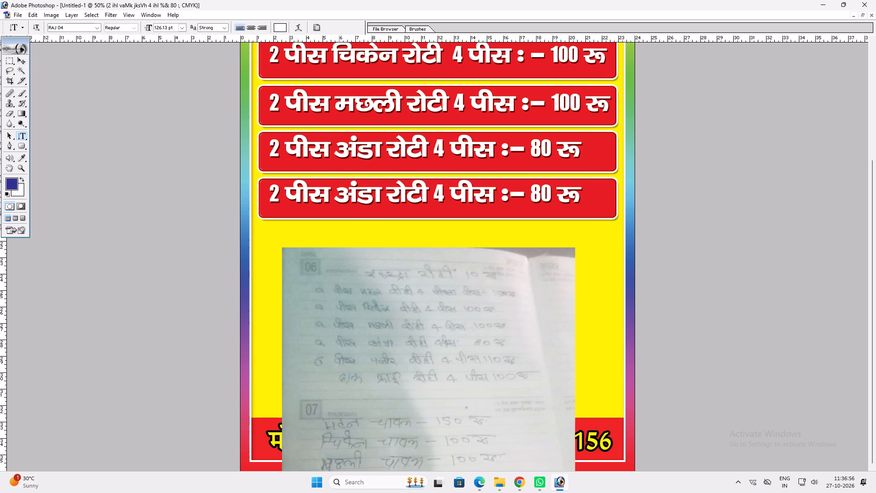
drag(339, 203, 382, 207)
text(iuhj)
key(Return)
Widen the पनीर रोटी rate text to fill its strip and nudge it down slightly.
key(ctrl+t)
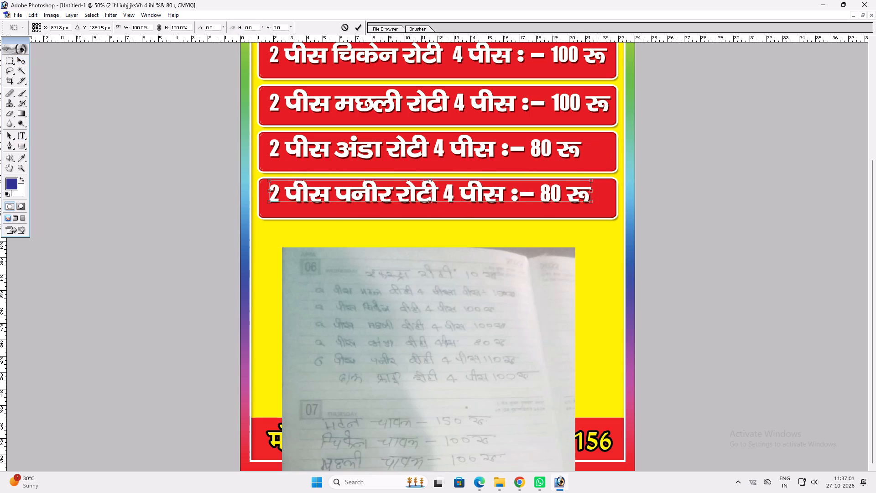
shift+drag(593, 191, 613, 196)
key(shift+Return)
key(v)
shift+drag(564, 205, 563, 210)
Change the पनीर रोटी line to 6 पीस at the start and its rate to 110 रू.
key(t)
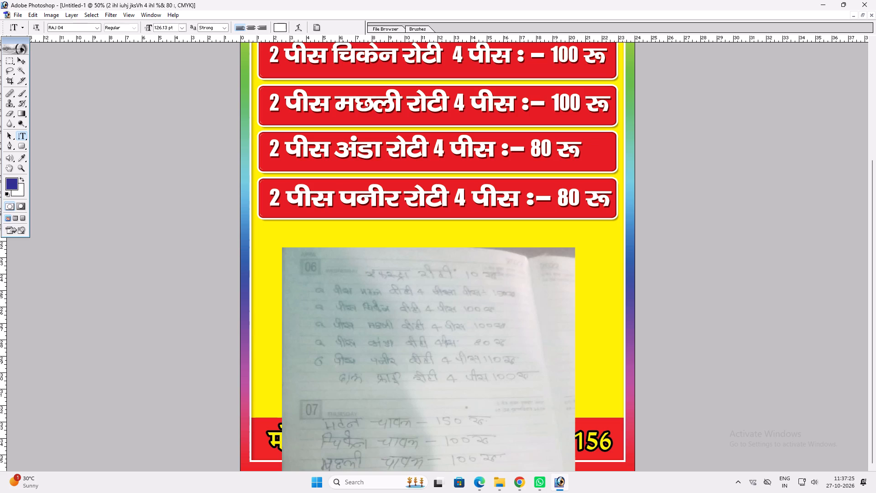
drag(279, 199, 272, 198)
key(6)
key(Return)
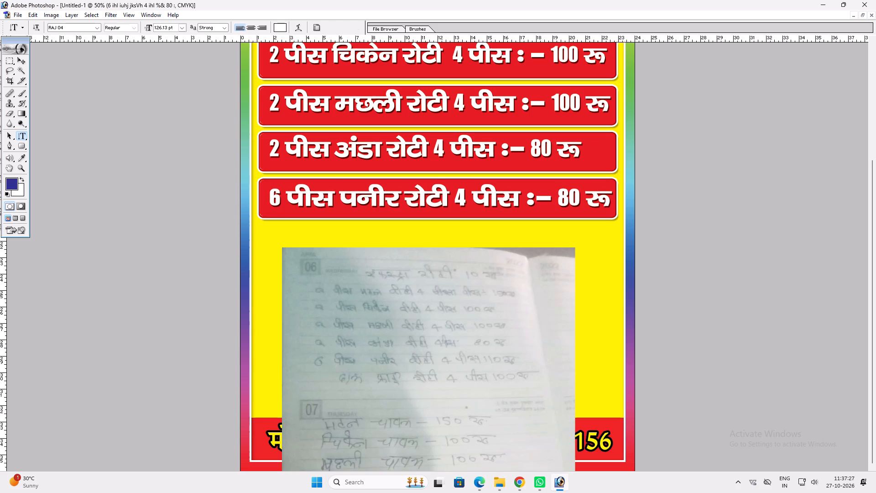
drag(557, 204, 578, 207)
text(11)
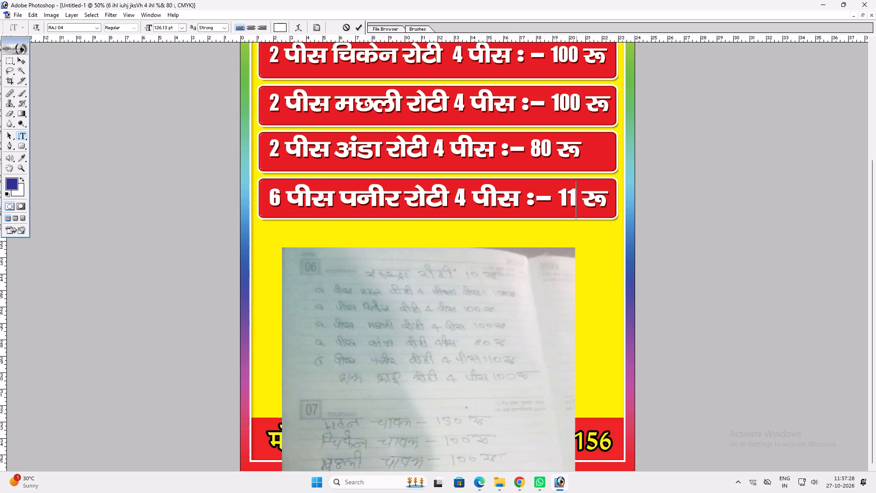
key(0)
key(Return)
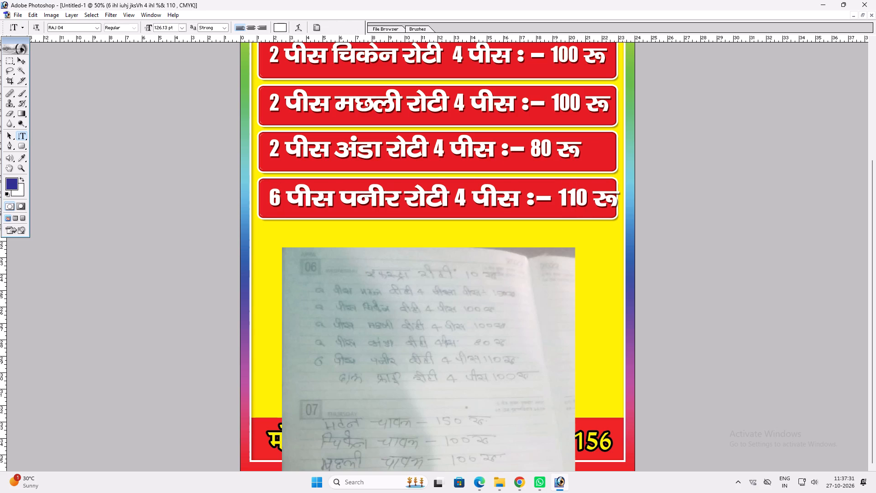
Narrow the पनीर रोटी rate text so it fits inside its red strip.
key(ctrl+t)
shift+drag(618, 196, 610, 194)
key(shift+Return)
key(v)
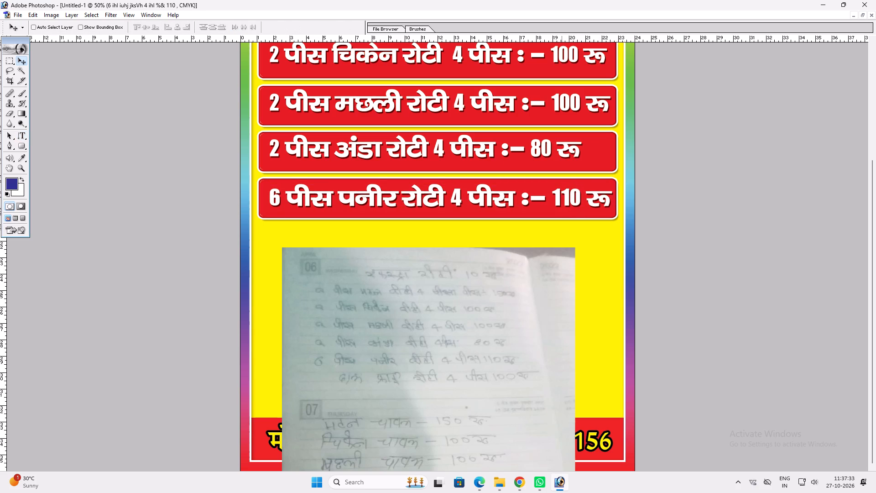
Duplicate the पनीर रोटी line's red strip and its rate text directly below.
ctrl+click(561, 215)
alt+drag(554, 211, 551, 259)
key(space)
drag(488, 276, 472, 213)
ctrl+click(459, 202)
alt+drag(459, 202, 453, 245)
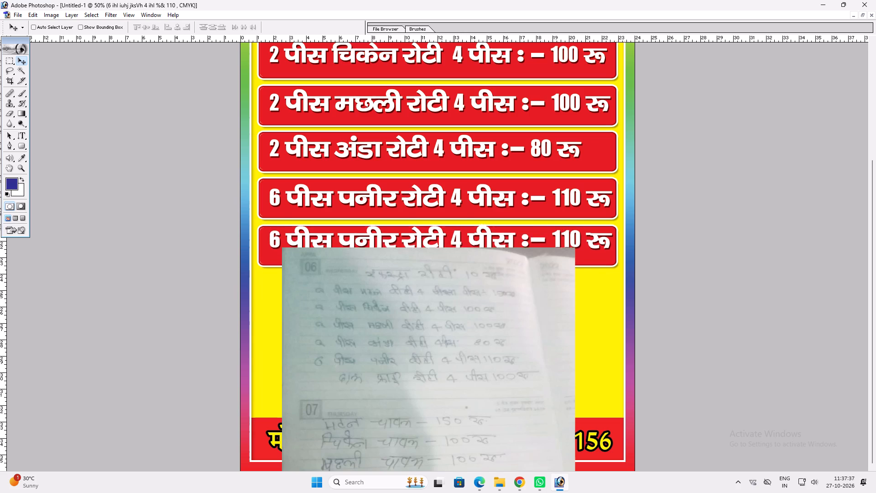
alt+drag(453, 245, 453, 246)
Move the handwritten note photo further down, clear of the lowest red strip.
ctrl+click(448, 288)
shift+drag(443, 271, 443, 286)
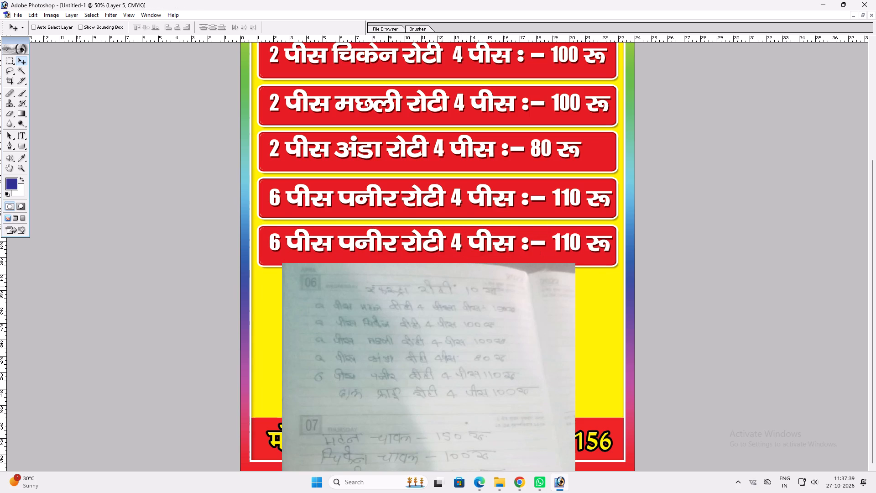
ctrl+click(442, 287)
drag(439, 282, 441, 308)
Replace the lowest strip's duplicated text with दाल फ्राई रोटी 4 पीस :– 100 रू.
key(t)
click(390, 252)
key(ctrl+a)
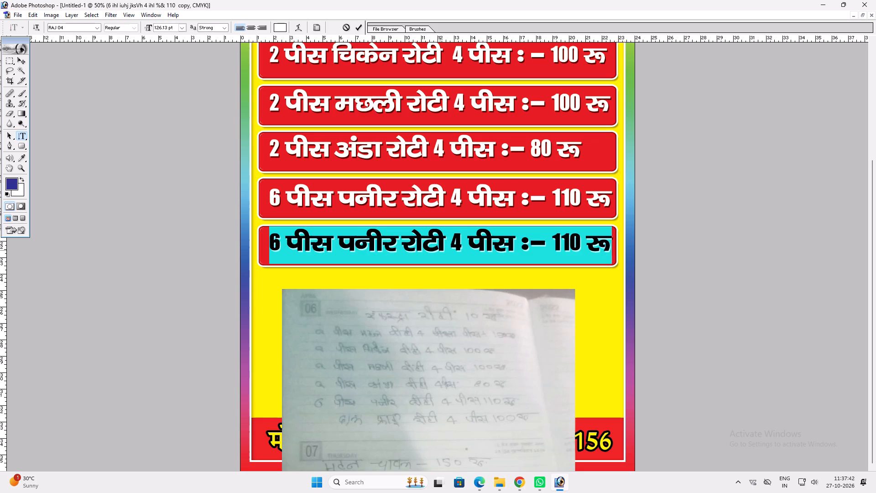
click(305, 252)
key(ctrl+a)
text(nky Qz)
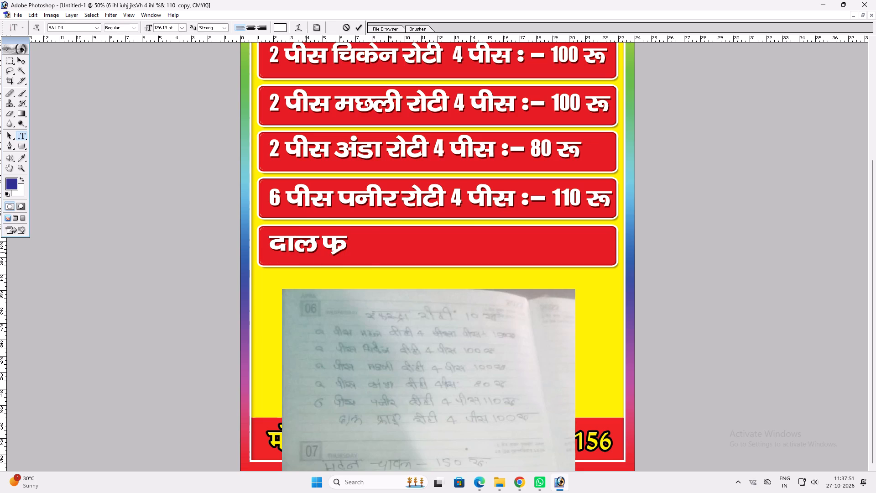
text(kbZ)
key(space)
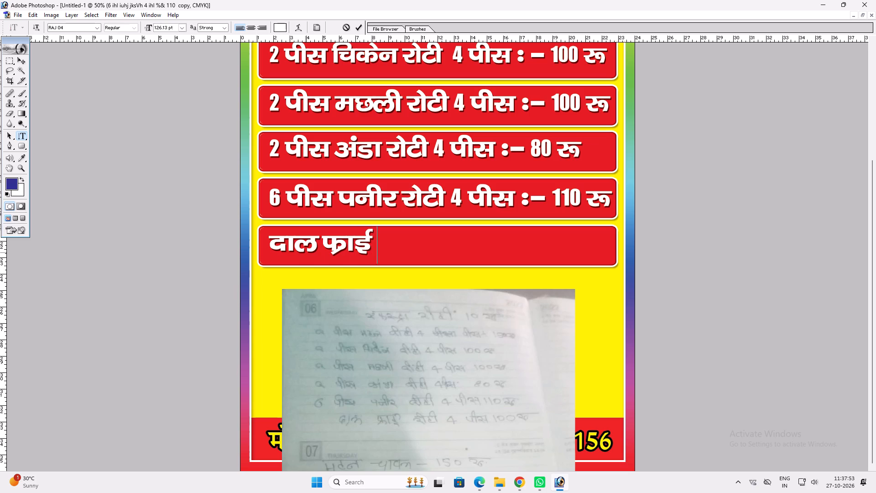
text(jksV)
text(h)
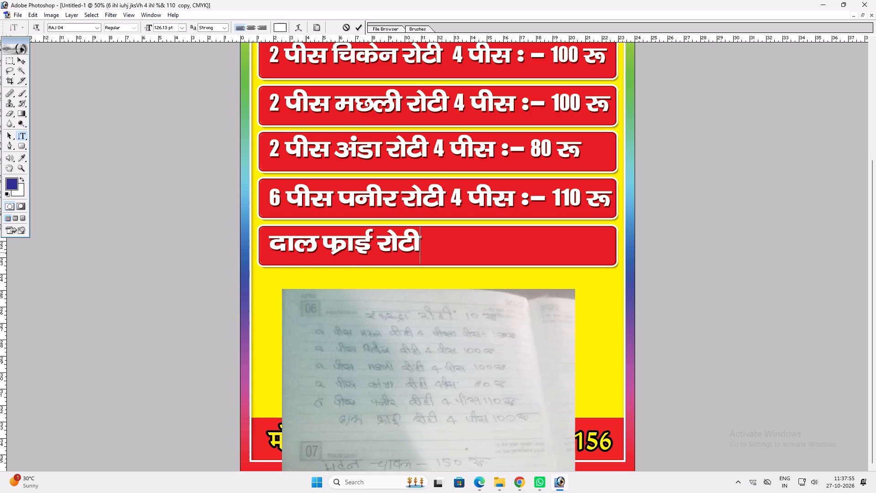
key(space)
text(4 ihl)
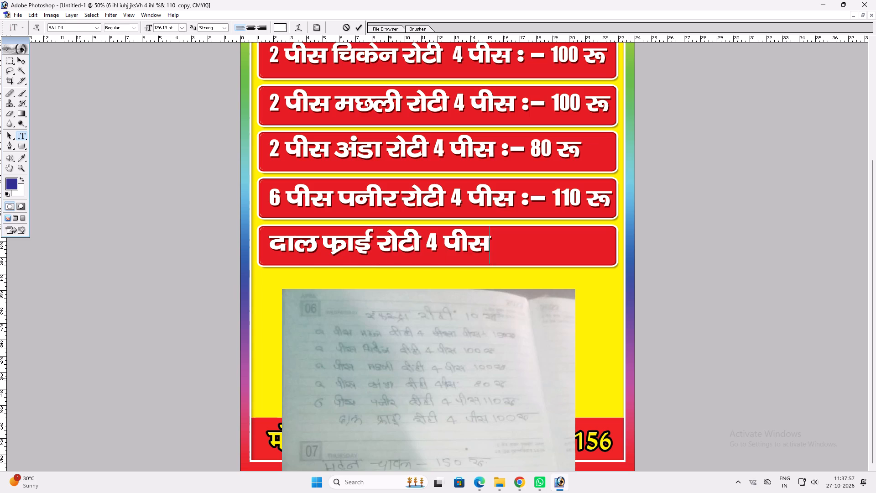
key(space)
text(%& 100)
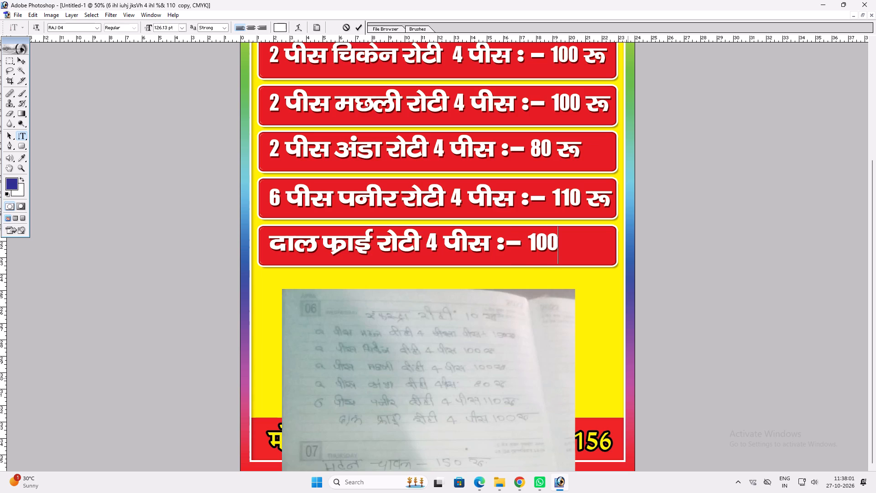
key(space)
text(:)
key(Return)
text(vv)
Adjust the kerning between the letters of फ्राई in the दाल फ्राई line so the characters join cleanly.
key(t)
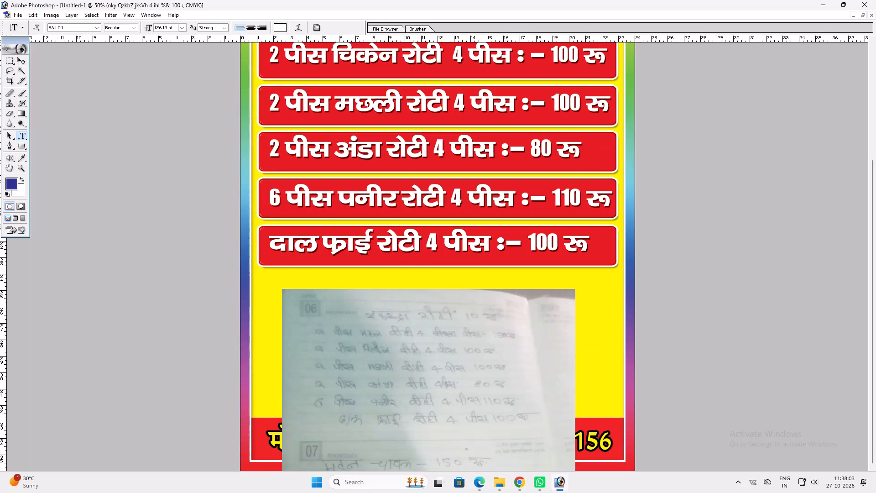
click(345, 242)
key(Left)
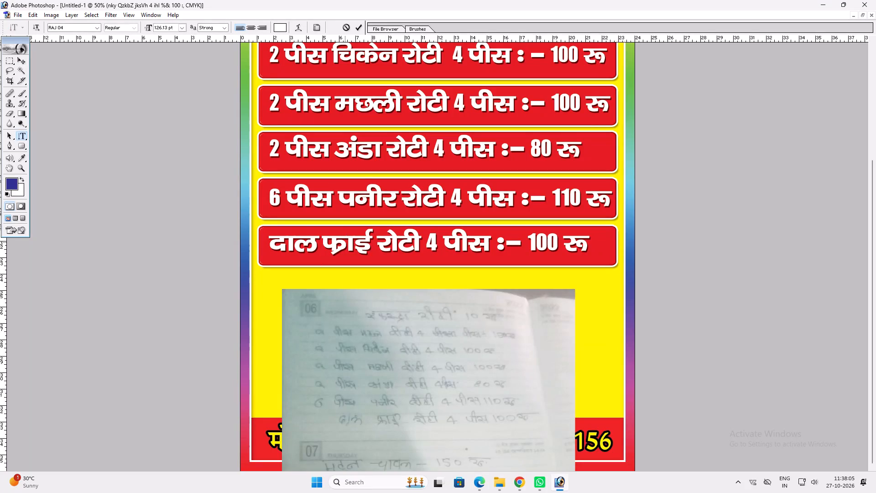
key(Right)
key(alt+Left)
key(alt+Left)
key(alt+Left)
key(alt+Left)
key(alt+Left)
key(alt+Left)
key(alt+Left)
key(alt+Left)
key(alt+Left)
key(alt+Left)
key(alt+Left)
key(alt+Left)
key(alt+Left)
key(alt+Left)
key(alt+Left)
key(alt+Left)
key(alt+Left)
key(alt+Left)
key(alt+Left)
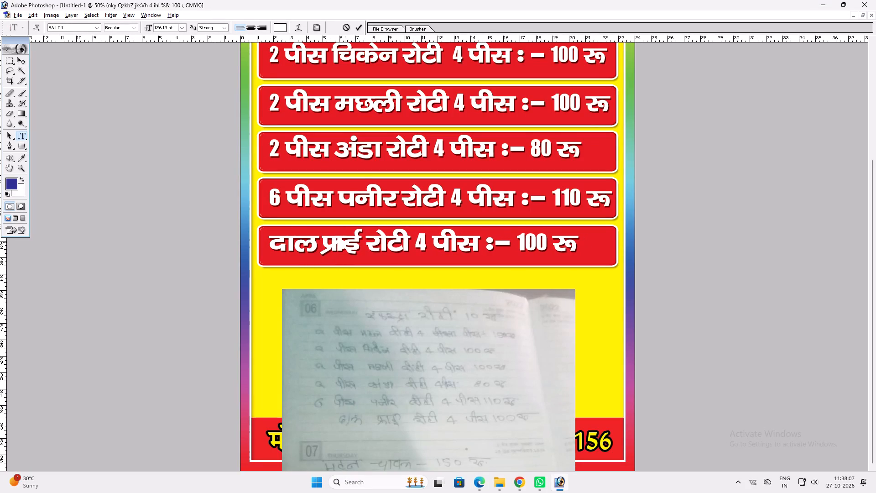
key(alt+Right)
key(alt+Right)
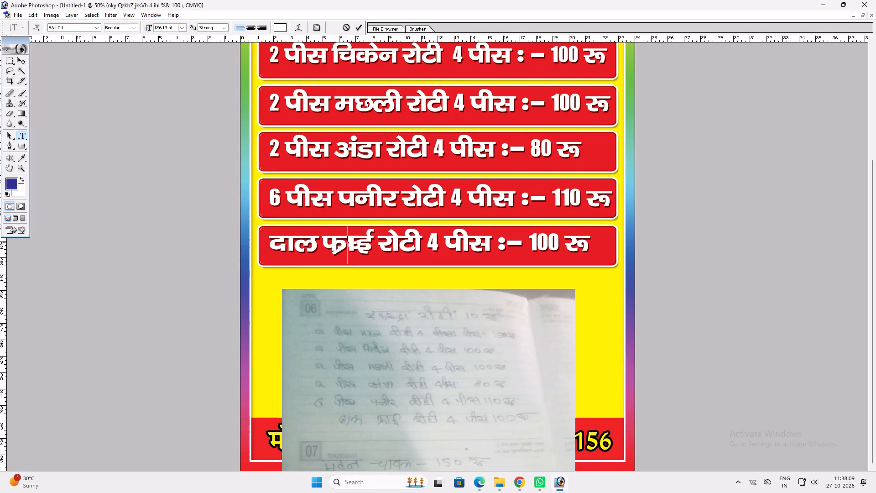
key(ctrl+z)
key(Right)
key(alt+Right)
key(alt+Right)
key(alt+Right)
key(alt+Right)
key(alt+Right)
key(alt+Right)
key(alt+Right)
key(alt+Right)
key(alt+Right)
key(alt+Right)
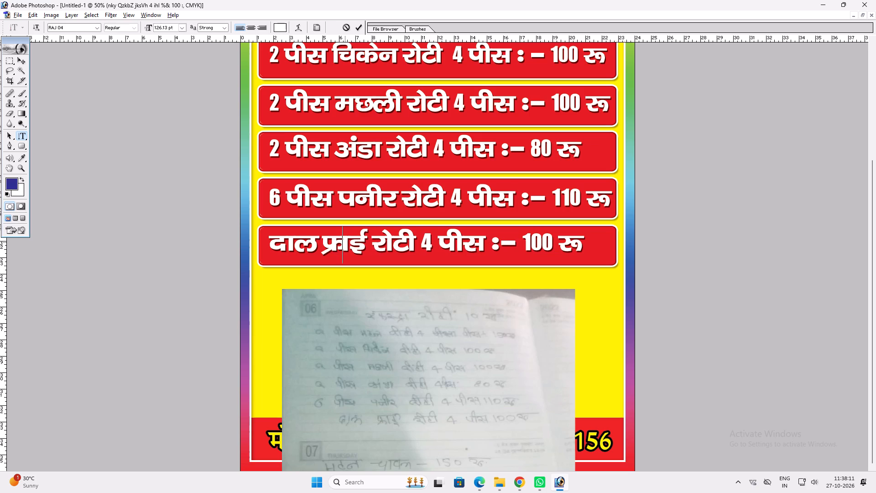
key(alt+Right)
key(alt+Right)
key(alt+Right)
key(alt+Right)
key(alt+Right)
key(alt+Right)
key(alt+Right)
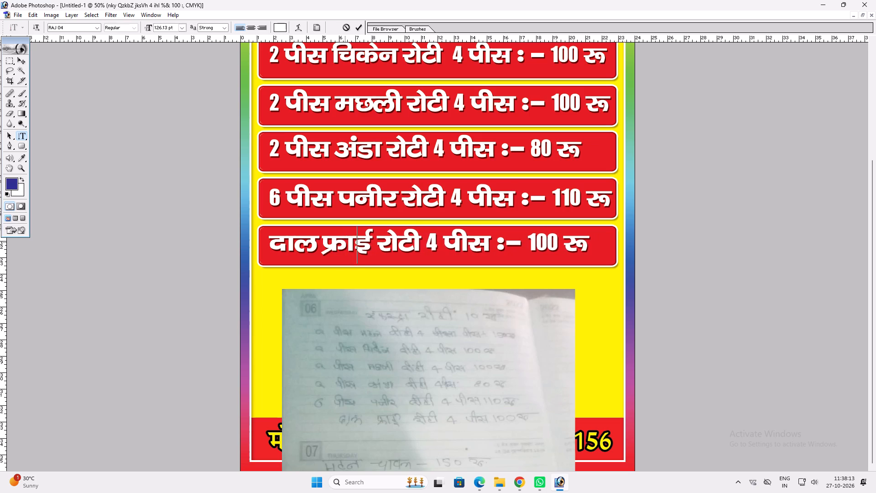
key(ctrl+z)
key(ctrl+Return)
Enlarge the दाल फ्राई rate text to nearly fill its red strip and centre it within the strip.
key(ctrl+t)
shift+drag(592, 251, 612, 250)
shift+drag(594, 251, 589, 254)
key(shift+Return)
key(v)
shift+click(573, 254)
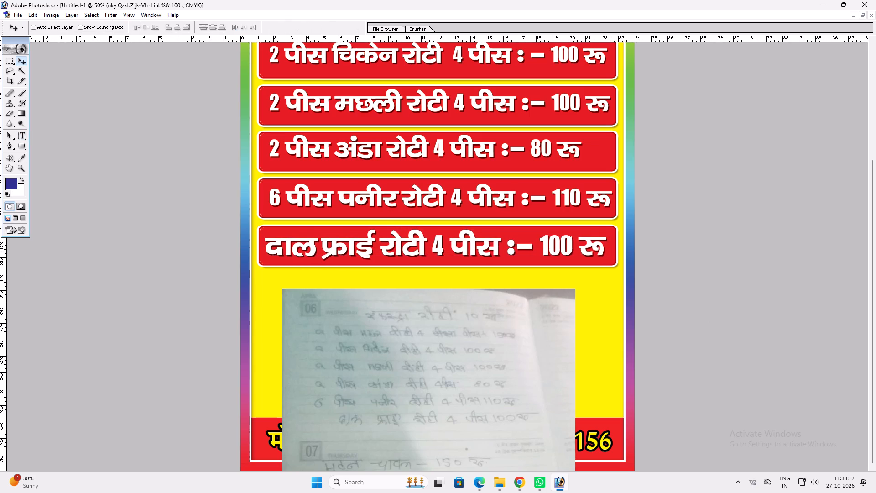
key(space)
key(space)
key(space)
key(space)
drag(569, 298, 563, 258)
click(561, 248)
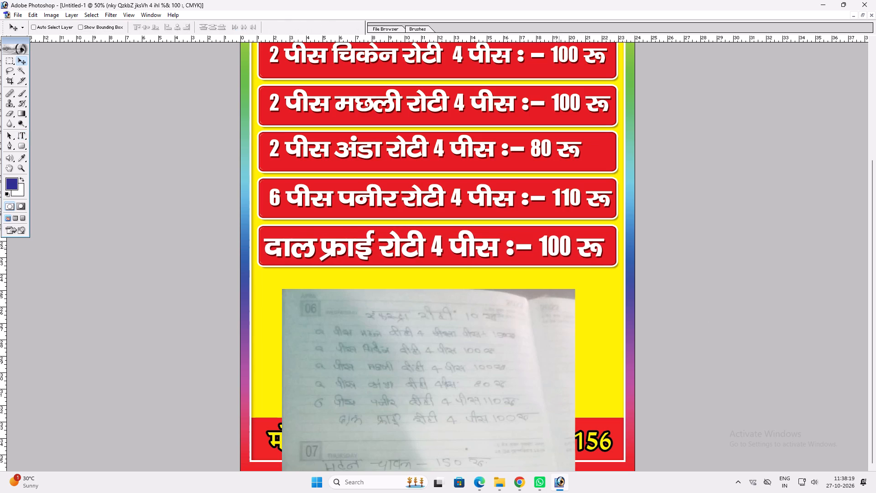
key(space)
key(space)
key(space)
key(space)
key(space)
key(space)
key(space)
key(space)
drag(564, 283, 558, 207)
Move the handwritten note photo up above the दाल फ्राई strip, keeping its चावल entries readable.
ctrl+click(521, 344)
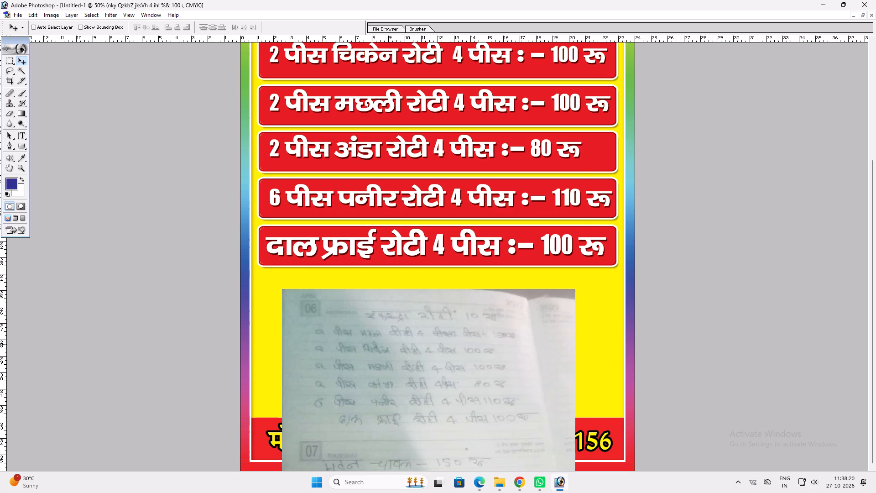
drag(522, 344, 532, 178)
ctrl+drag(530, 279, 524, 175)
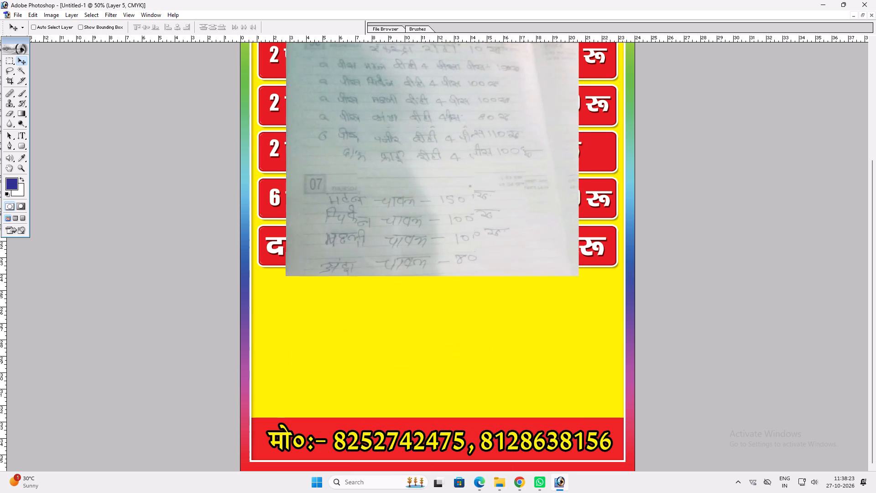
ctrl+drag(524, 175, 524, 155)
ctrl+drag(527, 196, 528, 166)
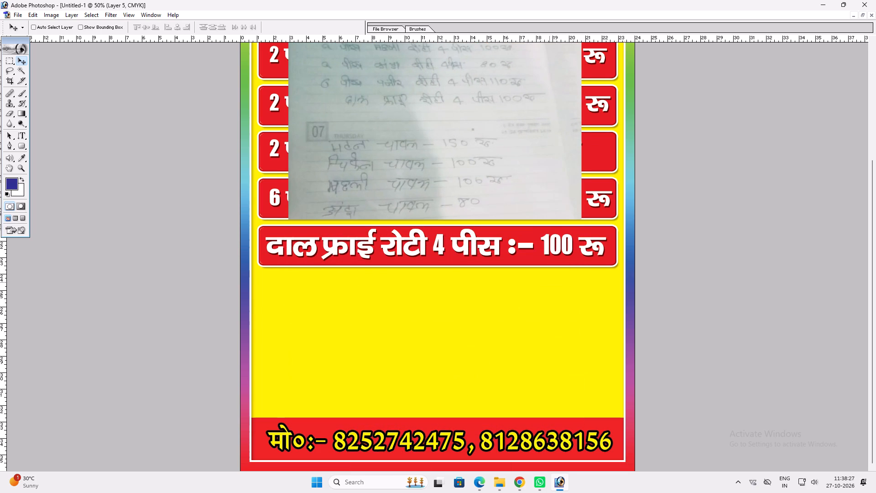
Duplicate the दाल फ्राई line's red strip three times downward, filling the yellow space above the mobile number band.
ctrl+click(537, 262)
alt+drag(531, 257, 535, 302)
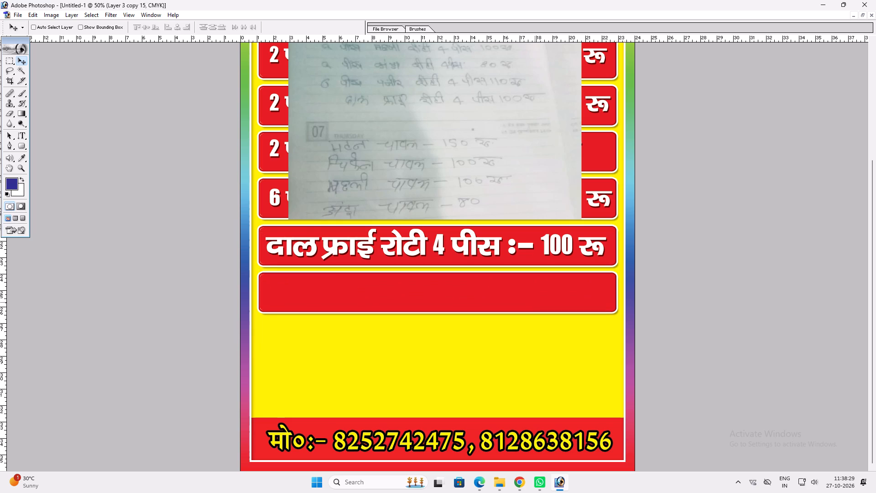
alt+drag(535, 302, 535, 302)
alt+shift+drag(529, 299, 532, 346)
alt+shift+drag(527, 339, 530, 386)
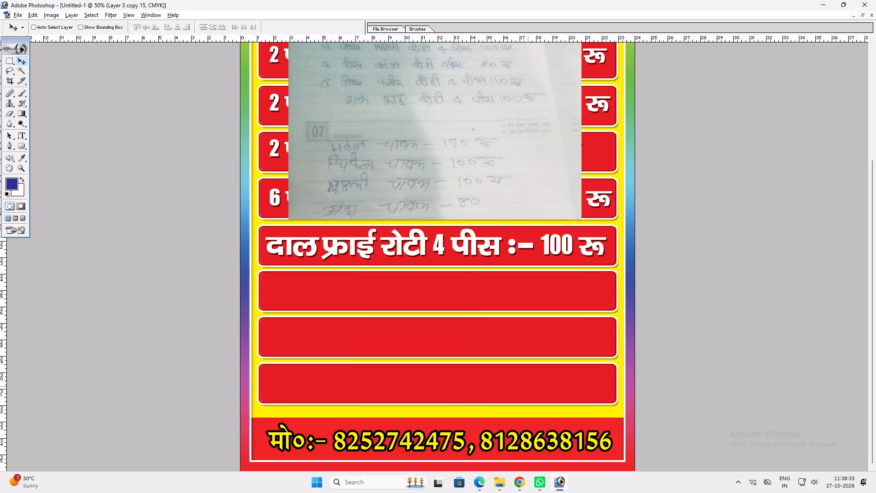
Move the handwritten note photo mostly off the poster's left edge to uncover the rate lines.
ctrl+shift+click(504, 336)
ctrl+shift+click(491, 285)
ctrl+click(502, 194)
drag(496, 187, 522, 193)
key(ctrl+z)
drag(511, 195, 294, 180)
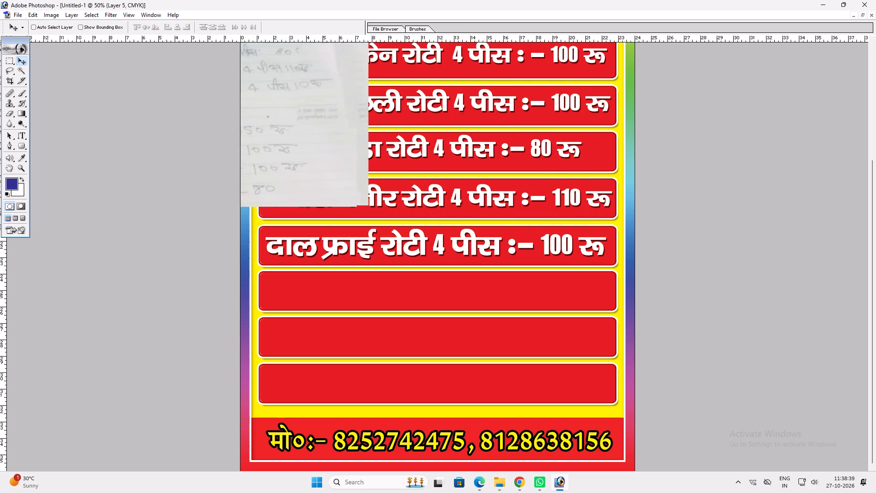
drag(294, 180, 285, 176)
drag(359, 192, 295, 197)
drag(403, 301, 406, 310)
key(ctrl+z)
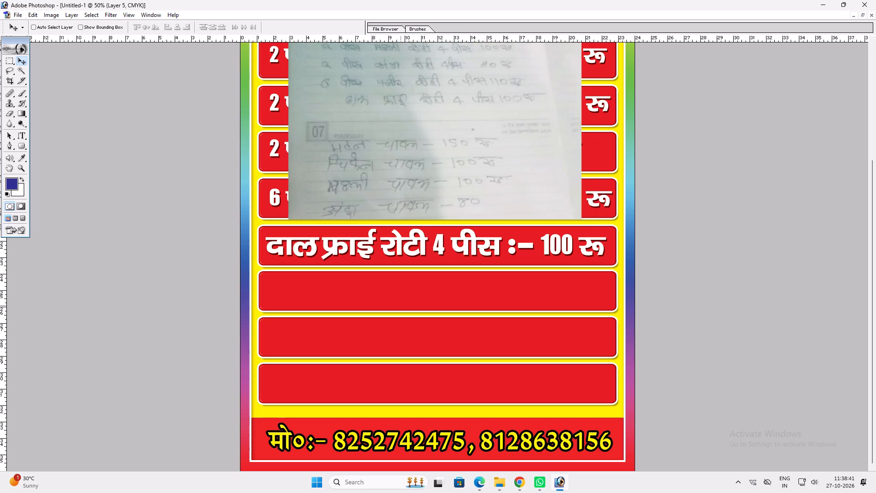
drag(425, 195, 270, 215)
drag(273, 219, 149, 196)
drag(261, 197, 228, 181)
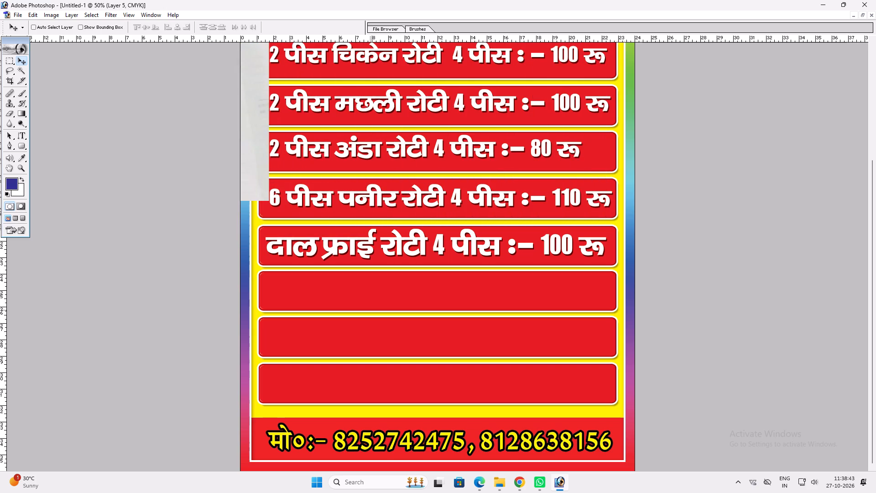
Shift the three empty red strips together slightly down towards the mobile number band.
ctrl+click(365, 303)
drag(353, 295, 385, 310)
key(ctrl+z)
shift+drag(383, 304, 382, 309)
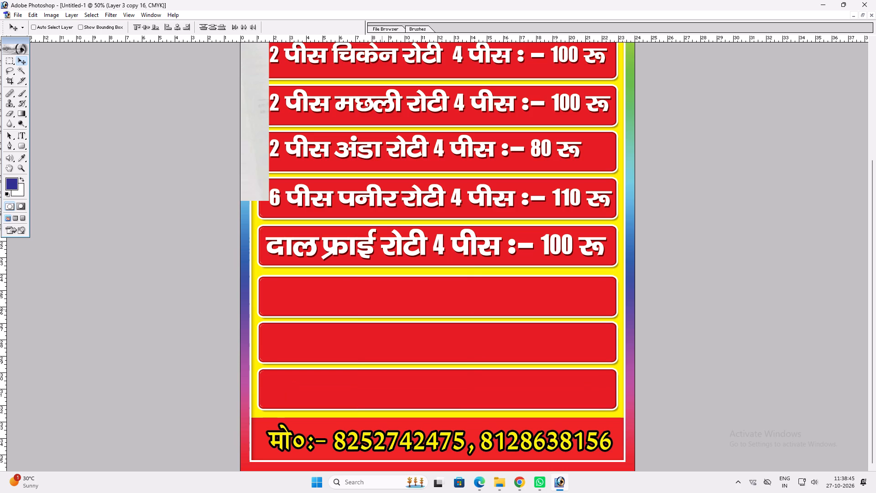
Link the remaining rate strips up to the blue मटन strip with the empty ones and distribute them all evenly vertically.
ctrl+shift+click(413, 263)
drag(410, 259, 419, 266)
key(ctrl+z)
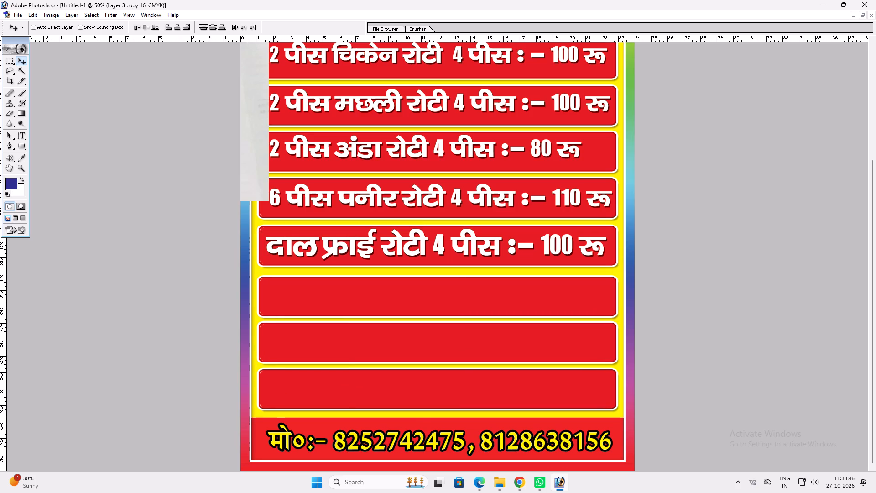
ctrl+shift+click(449, 210)
ctrl+shift+click(446, 165)
ctrl+shift+click(457, 117)
ctrl+shift+click(451, 69)
key(space)
key(space)
key(space)
key(space)
key(space)
key(space)
key(space)
key(space)
key(space)
key(space)
key(space)
key(space)
drag(451, 69, 439, 161)
drag(440, 162, 453, 166)
key(ctrl+z)
ctrl+shift+click(456, 115)
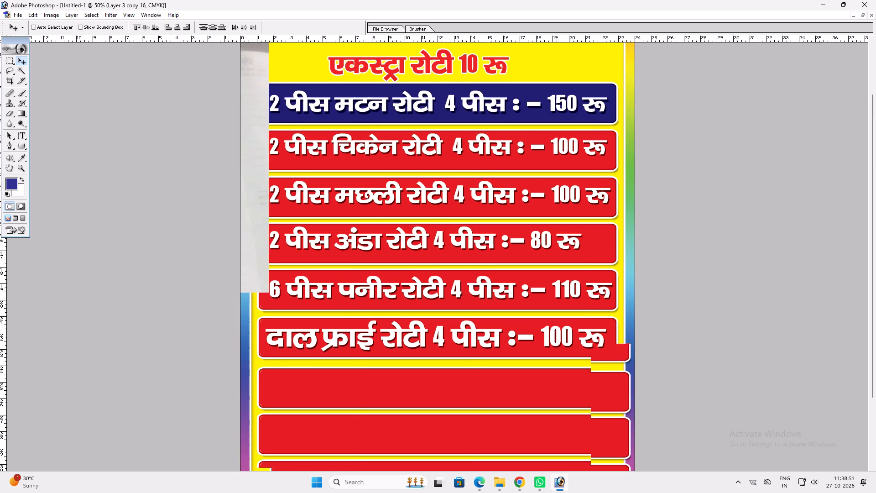
drag(456, 115, 469, 126)
key(ctrl+z)
double_click(214, 28)
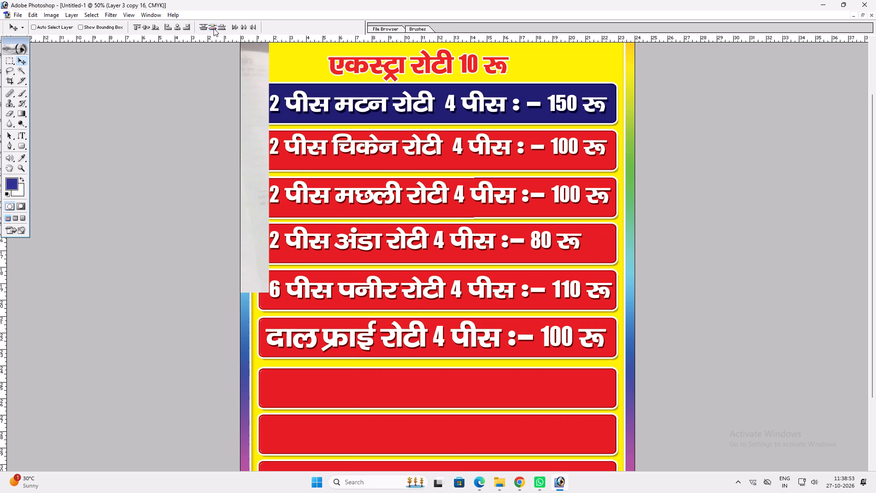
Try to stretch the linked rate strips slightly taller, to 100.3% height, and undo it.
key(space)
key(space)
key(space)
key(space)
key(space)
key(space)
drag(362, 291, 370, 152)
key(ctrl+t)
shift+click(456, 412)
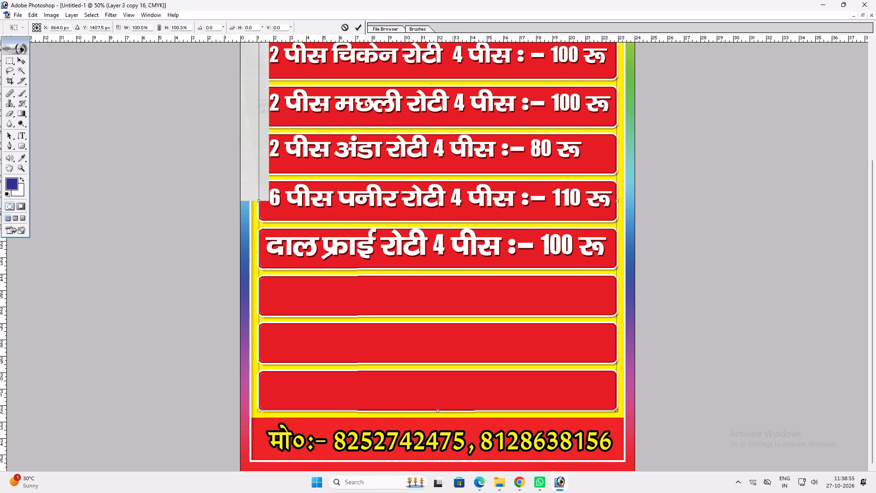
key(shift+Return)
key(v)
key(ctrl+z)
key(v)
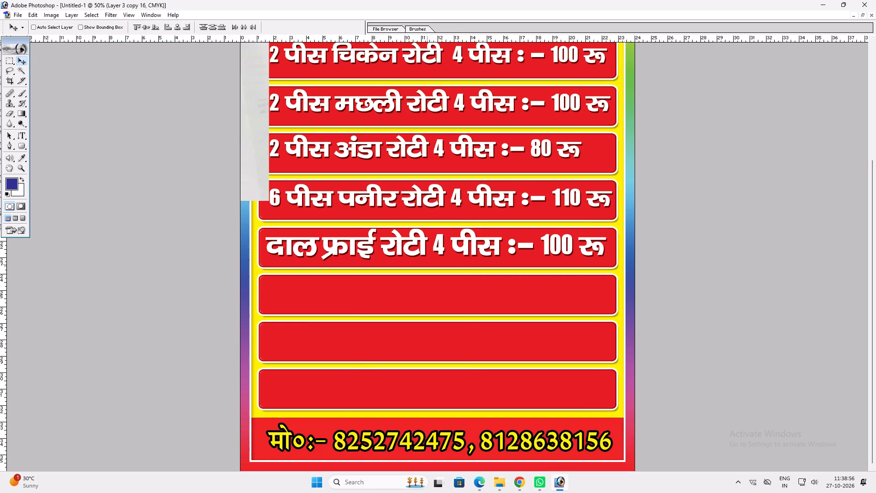
Nudge the दाल फ्राई rate text slightly down to centre it in its respaced strip.
ctrl+double_click(422, 236)
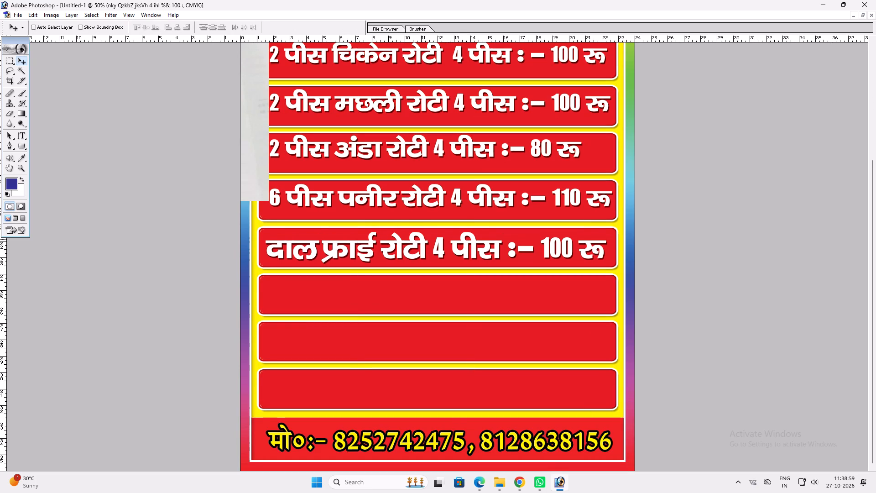
Move the handwritten note photo further over the upper rate strips so its written lines can be read.
key(space)
key(space)
key(space)
key(space)
right_click(384, 277)
click(397, 279)
key(v)
ctrl+click(331, 222)
drag(331, 221, 487, 206)
key(ctrl+z)
ctrl+click(308, 185)
ctrl+click(313, 184)
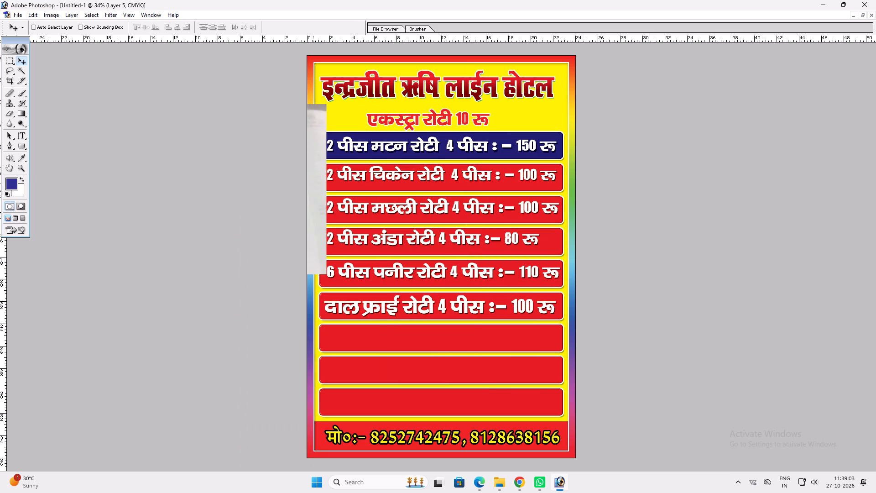
drag(313, 184, 480, 141)
Duplicate the दाल फ्राई rate text into the first empty red strip directly below it.
key(ctrl+plus)
key(ctrl+plus)
key(space)
key(space)
key(space)
key(space)
key(space)
key(space)
key(space)
key(space)
key(space)
key(space)
key(space)
key(space)
key(space)
key(space)
key(space)
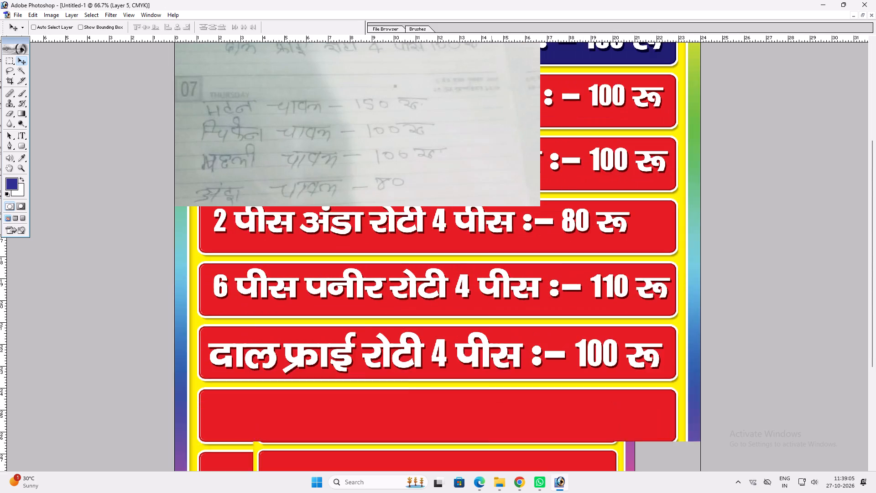
drag(442, 226, 437, 123)
ctrl+click(376, 246)
alt+shift+drag(375, 245, 377, 269)
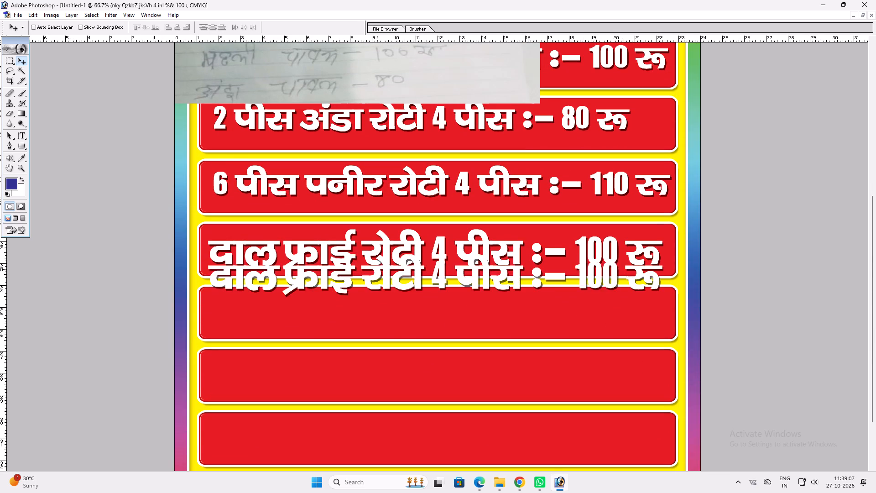
alt+shift+drag(377, 269, 378, 298)
key(t)
key(v)
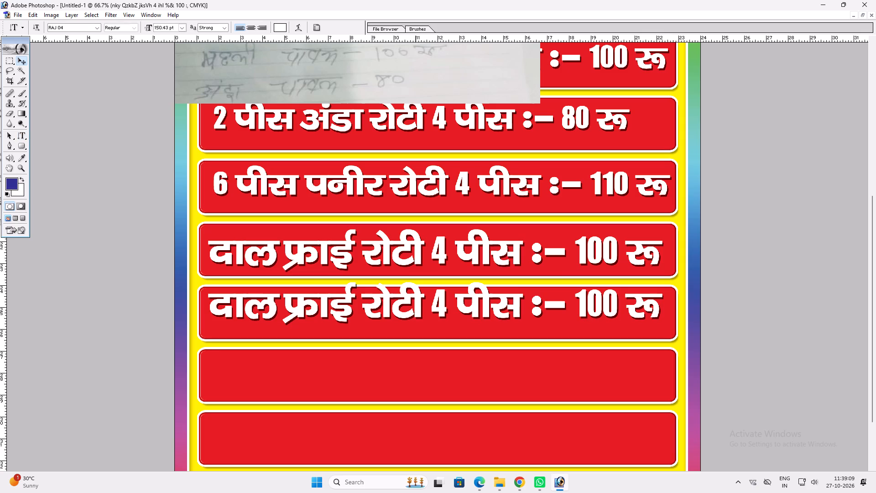
Move the handwritten note down so its four चावल rates show just above the दाल फ्राई strip.
ctrl+click(412, 91)
drag(412, 88, 512, 212)
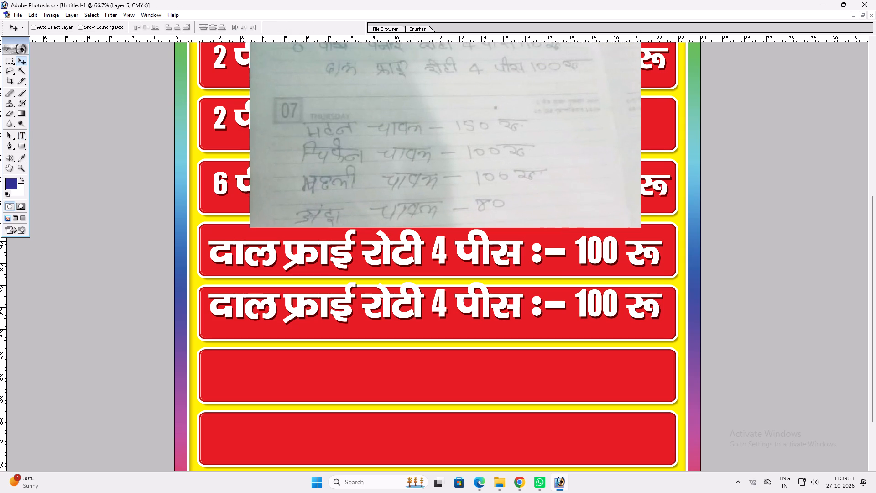
Replace the duplicated दाल फ्राई text with "मटन चावल:- 150 रू", keeping a space before रू.
key(t)
click(448, 297)
key(ctrl+a)
text(eV)
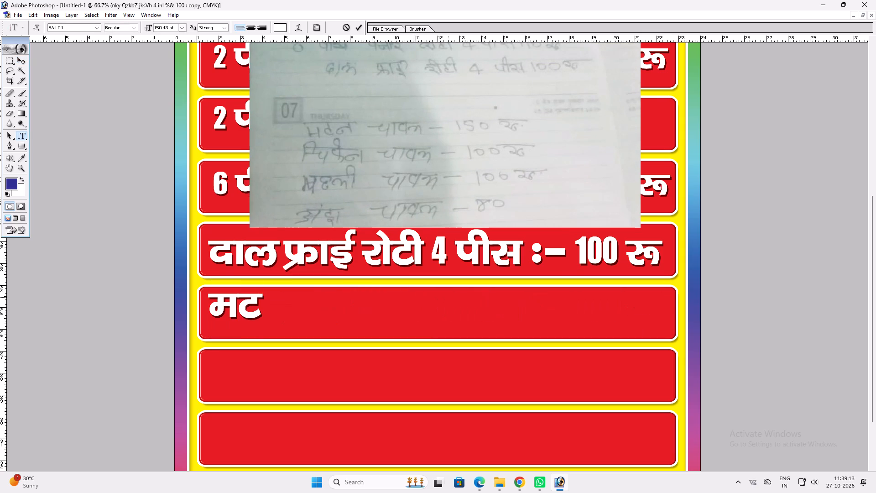
text(u pkoy)
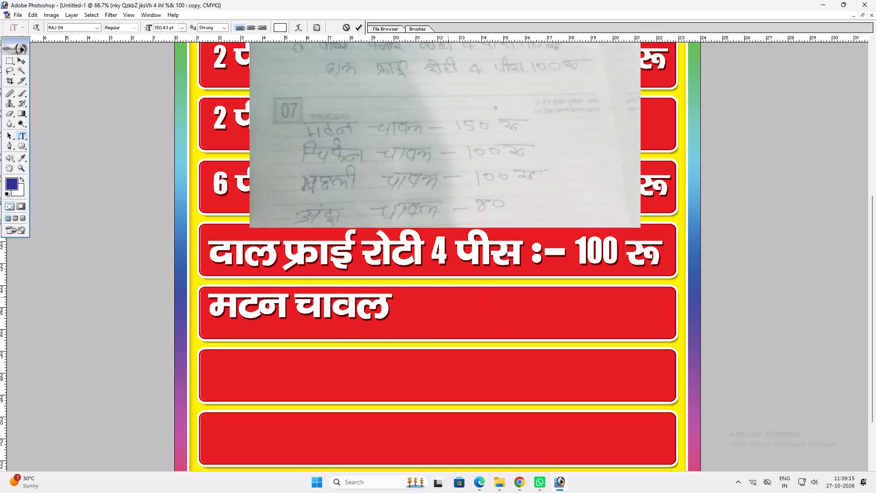
drag(420, 301, 424, 307)
text(%&)
key(space)
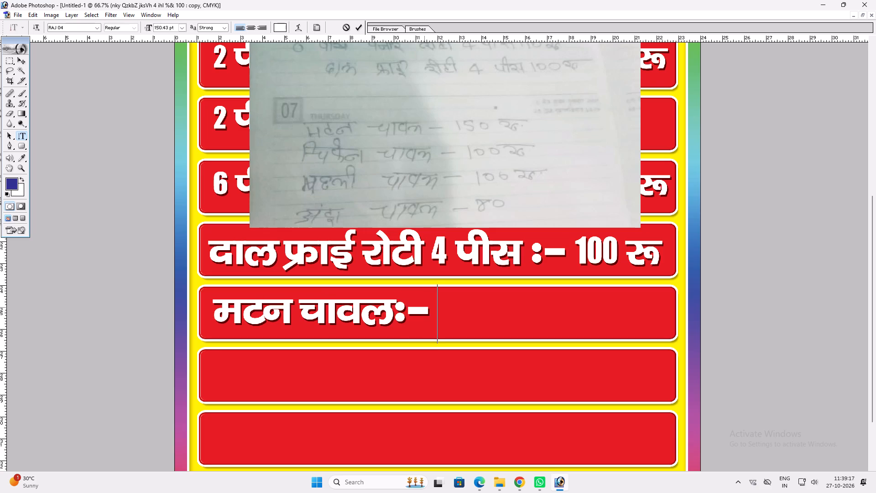
key(1)
key(5)
text(0:)
key(Return)
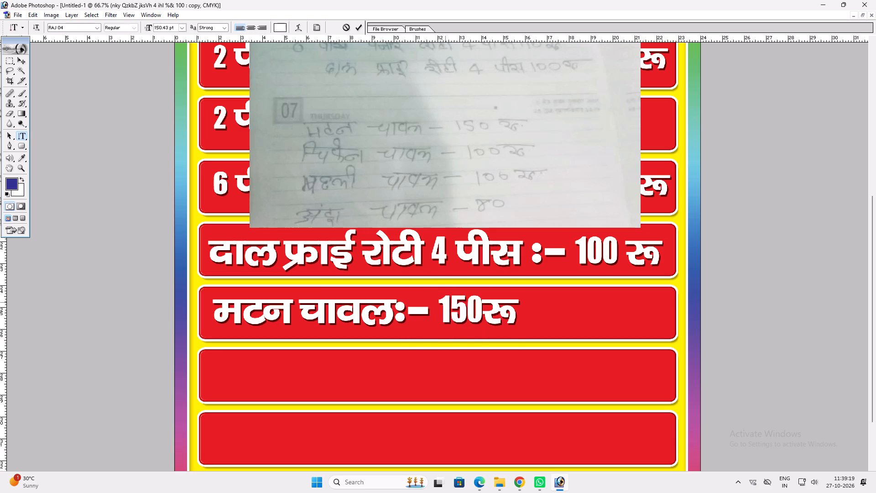
key(v)
key(Return)
key(t)
click(490, 315)
key(space)
key(Return)
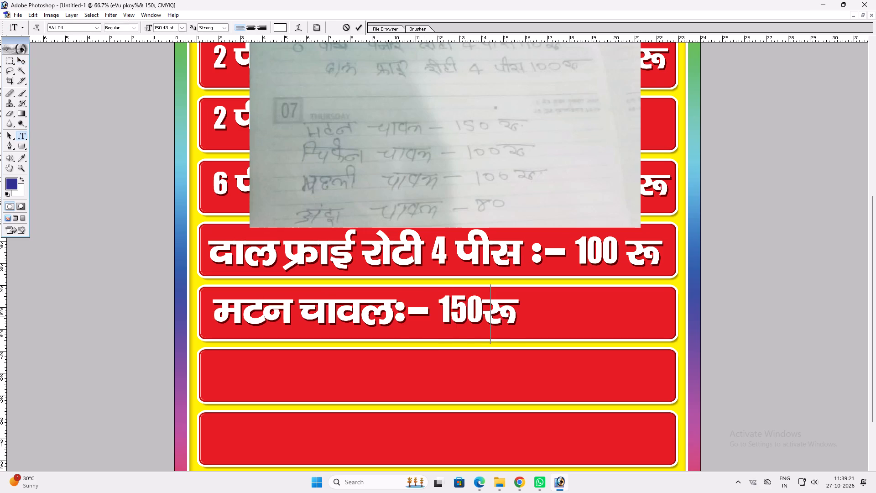
Stretch the मटन चावल rate text to about 141% width so it fills its strip.
key(ctrl+t)
shift+drag(527, 304, 656, 310)
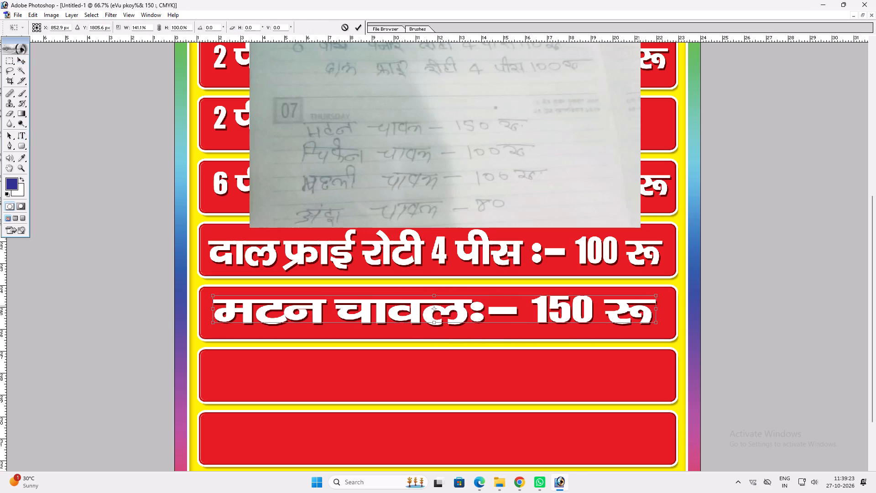
key(shift+Return)
key(v)
Duplicate the मटन चावल rate text into the next empty strip and change its dish name to चिकेन.
click(599, 316)
alt+shift+drag(577, 316, 573, 371)
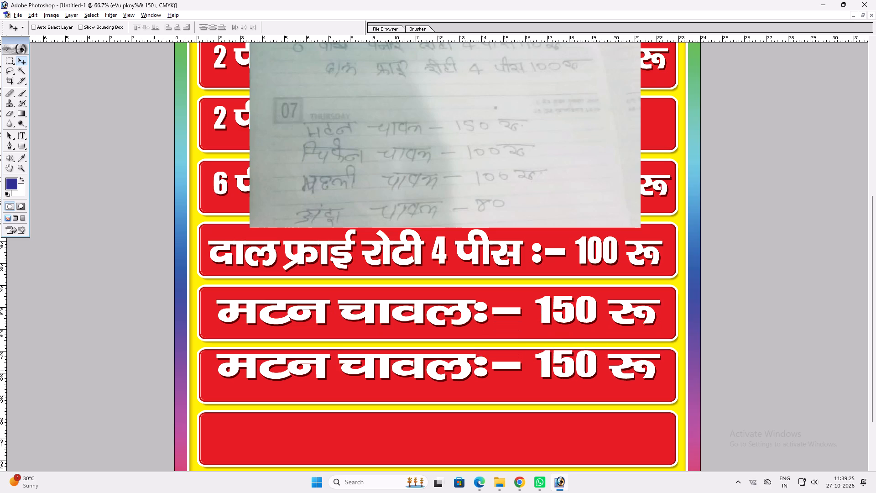
alt+shift+drag(573, 371, 573, 373)
key(t)
drag(334, 370, 0, 350)
text(fo)
key(BackSpace)
text(pdsu)
key(space)
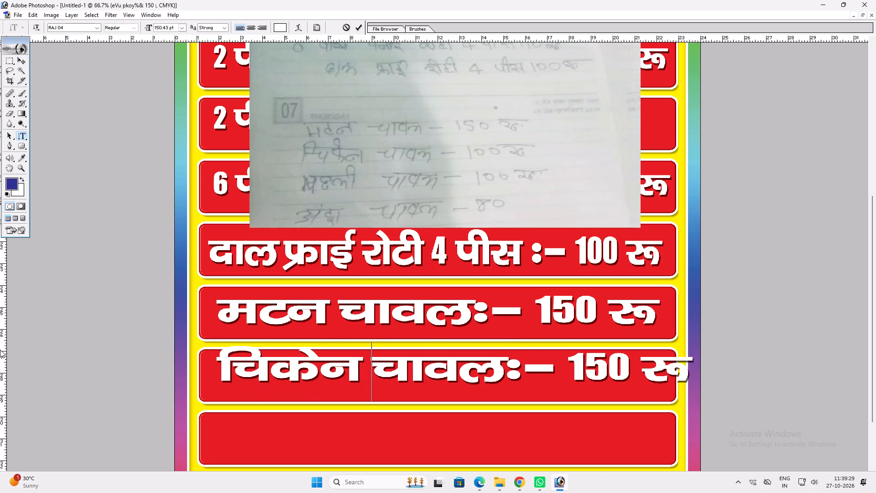
key(Return)
Narrow the चिकेन चावल rate text to fit inside its red strip and nudge it to the strip's centre.
key(v)
key(ctrl+t)
shift+drag(687, 363, 665, 362)
key(ctrl+z)
shift+drag(690, 361, 670, 361)
key(shift+Return)
key(v)
key(v)
drag(637, 365, 636, 369)
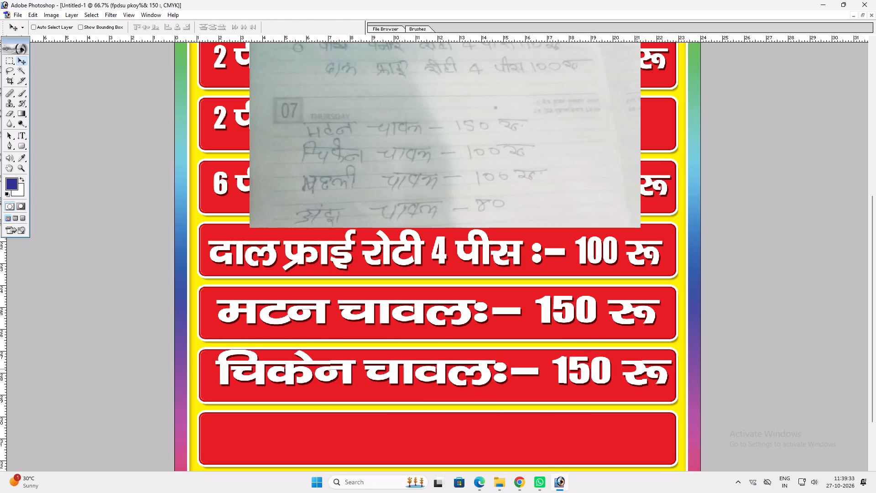
drag(636, 369, 631, 373)
Duplicate the चिकेन चावल rate text into the last empty strip and replace it with "मछली चावल:- 80".
key(space)
drag(610, 391, 594, 350)
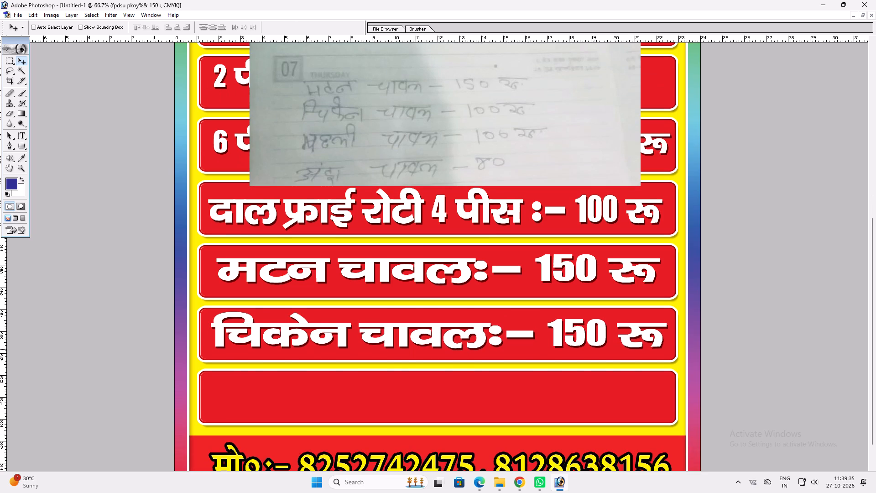
alt+shift+drag(540, 338, 533, 400)
key(t)
click(326, 402)
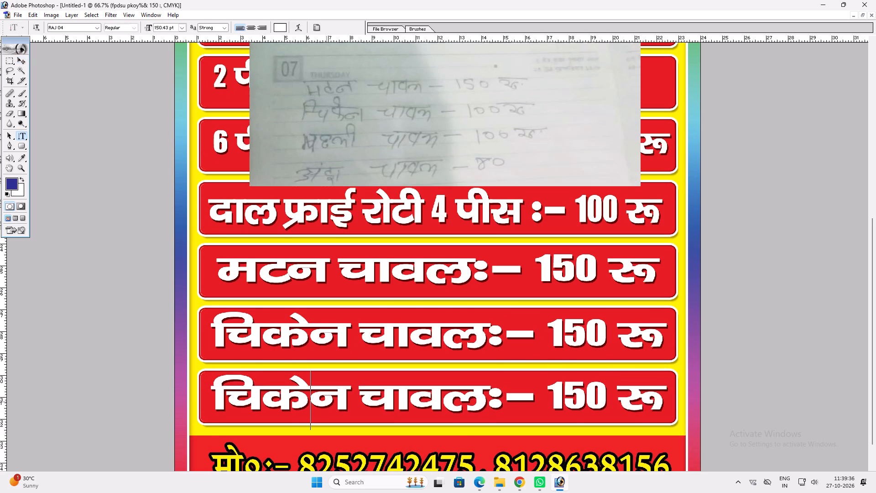
key(ctrl+a)
text(eNyh pkoo)
key(BackSpace)
text(y])
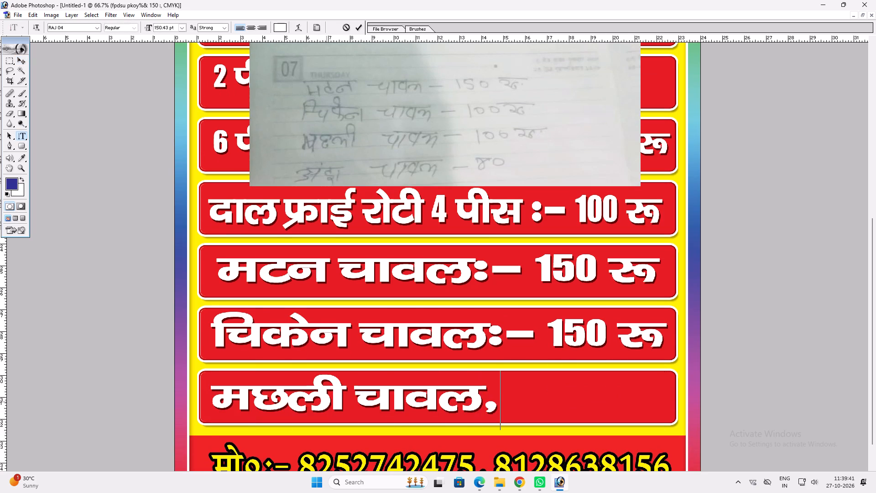
key(BackSpace)
text(%&)
key(space)
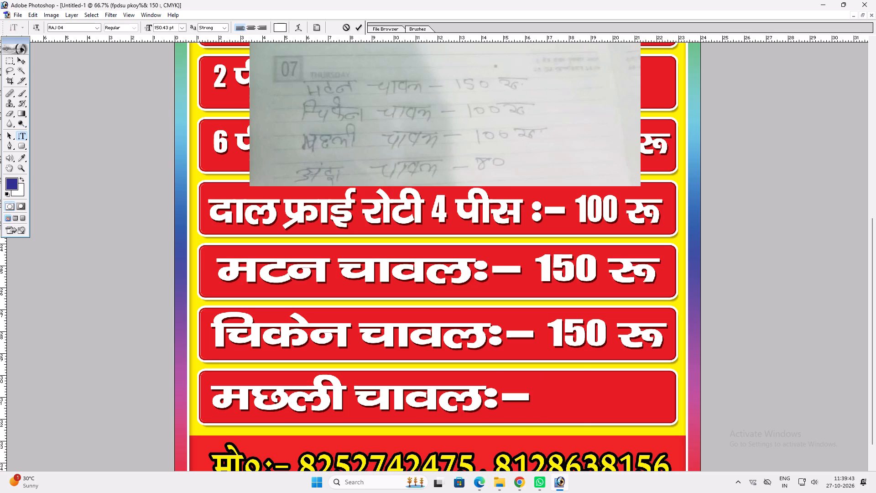
key(8)
key(0)
key(Return)
Squeeze the मछली चावल text horizontally to a little over half the strip's width.
key(v)
key(ctrl+t)
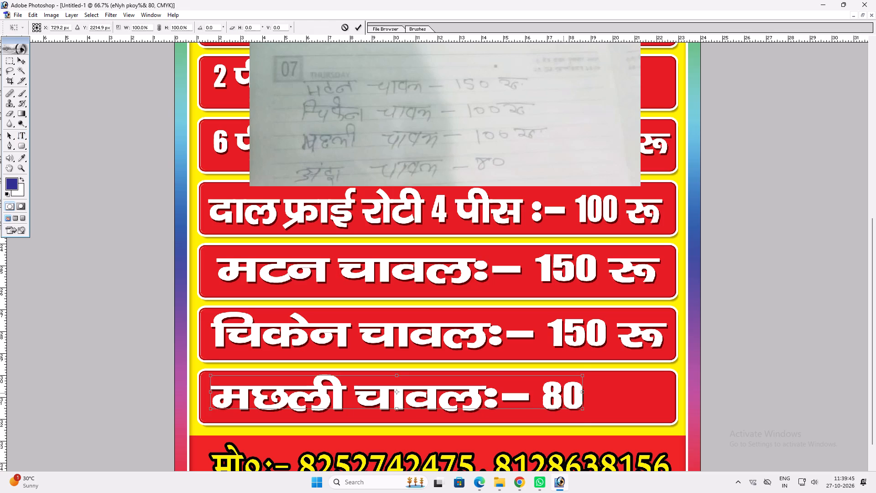
shift+drag(579, 389, 464, 382)
key(Return)
key(v)
Append ", अंडा चावल" after the 80 in the मछली चावल text.
key(t)
click(462, 398)
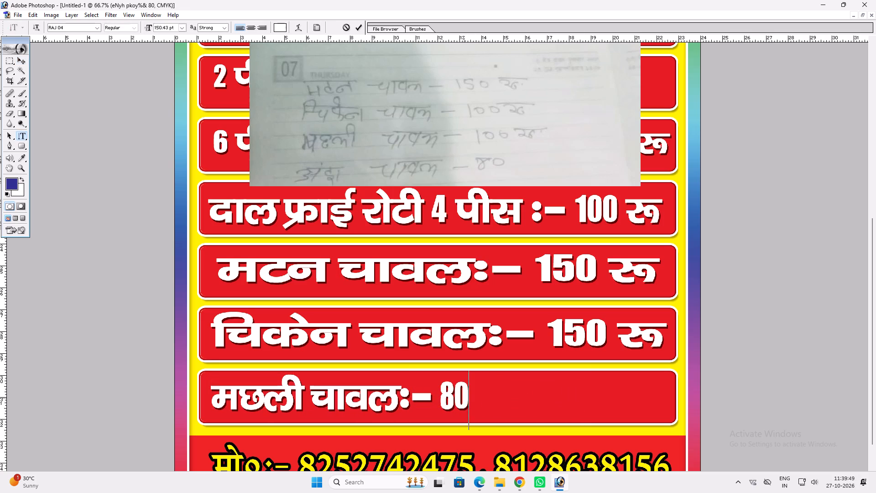
text(])
key(space)
text(vaMk pkou)
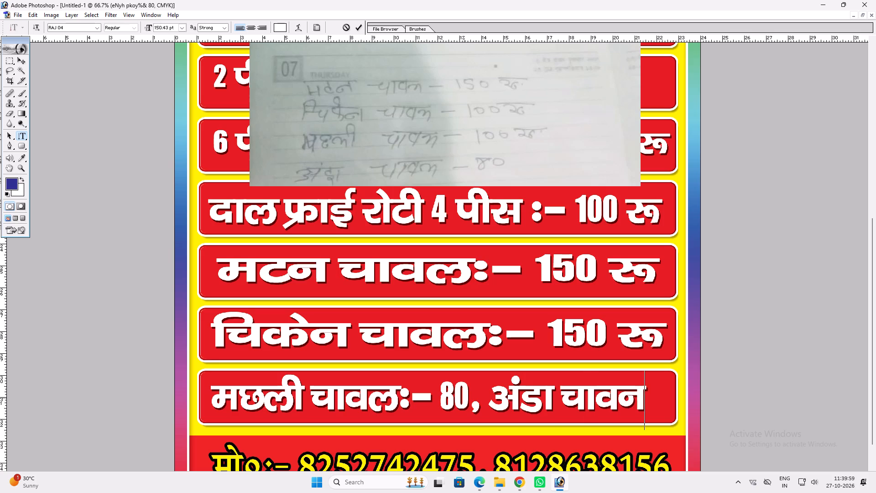
key(BackSpace)
key(y)
key(Return)
Widen the combined मछली and अंडा चावल text slightly to fill the last strip.
key(ctrl+t)
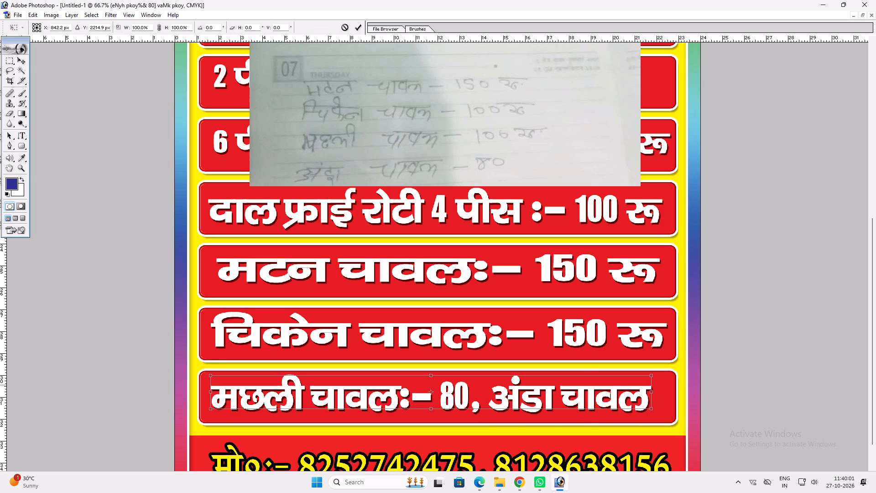
shift+drag(653, 386, 666, 384)
key(shift+Return)
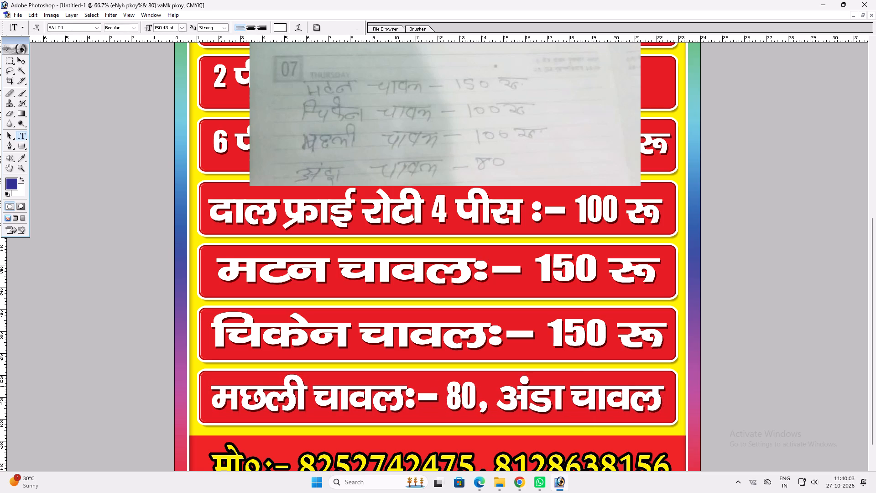
key(v)
Reduce the size of the black stroke around the mobile number text in the bottom band.
key(space)
key(space)
key(space)
key(space)
drag(487, 400, 495, 308)
key(v)
key(v)
ctrl+click(470, 434)
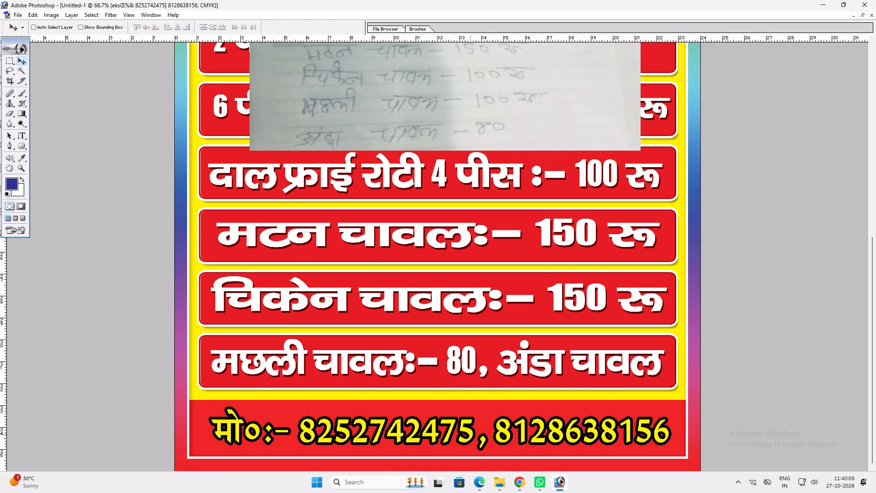
key(alt+l)
key(alt+y)
key(k)
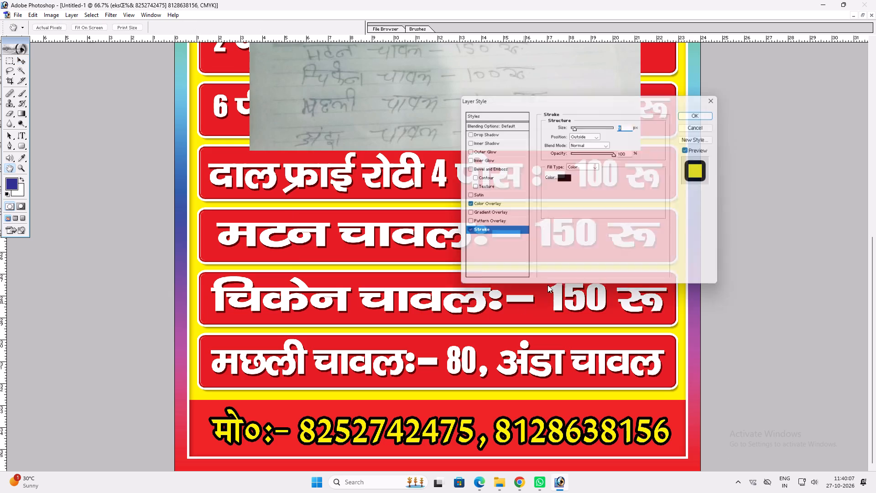
scroll(608, 247, down, 2)
key(Return)
Change the font of the entire mobile number text to RAJ 06.
key(t)
click(433, 422)
key(ctrl+a)
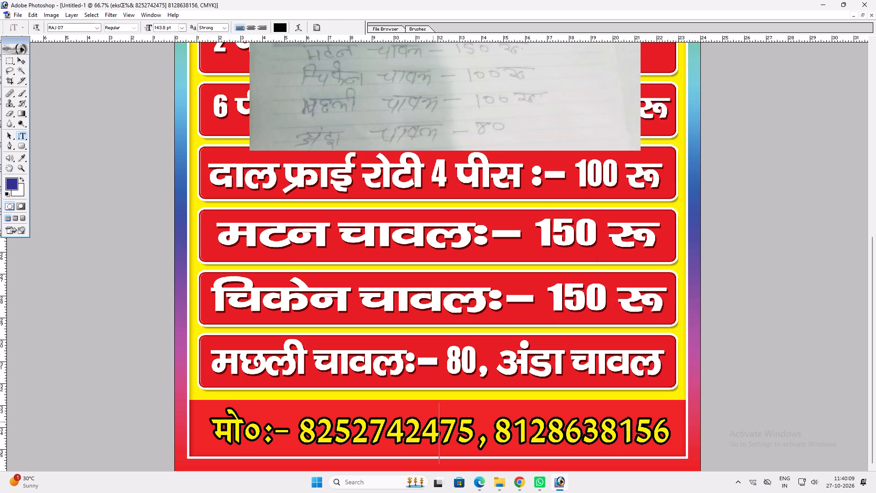
click(72, 30)
text(ra)
key(Down)
key(Down)
key(Down)
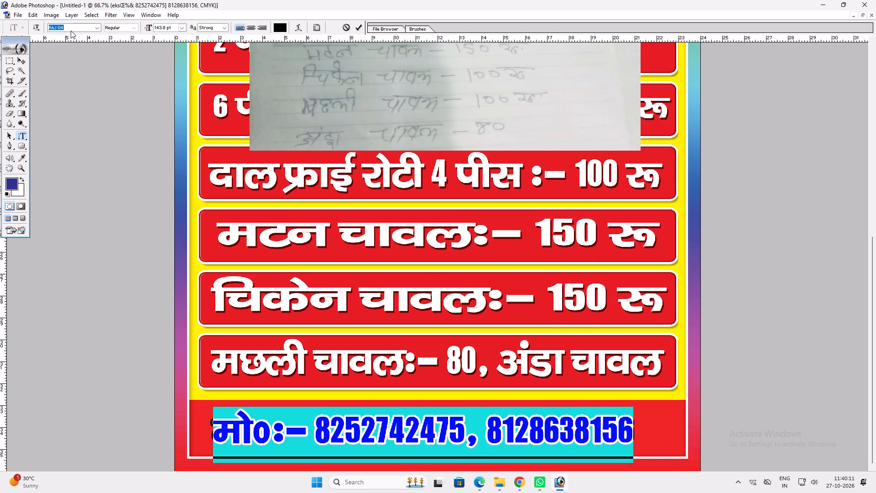
key(Down)
key(Down)
key(Return)
key(Return)
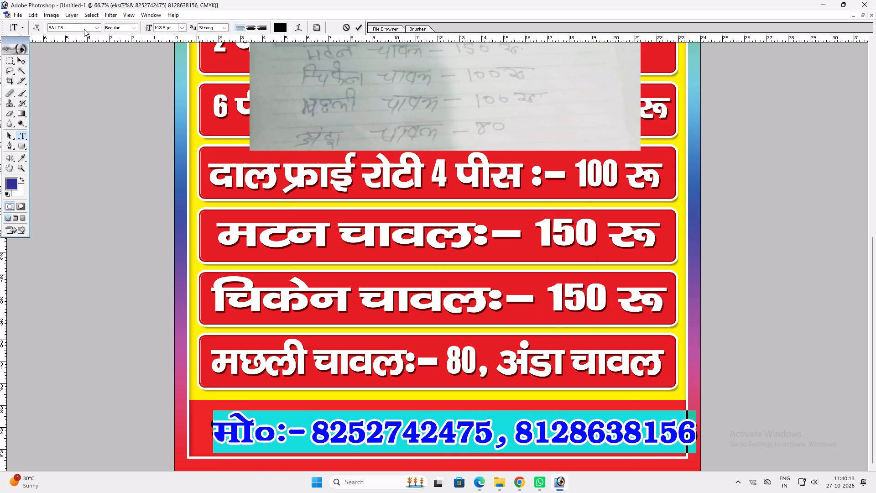
Shift the mobile number text slightly left so it sits within the bottom band's white border.
key(v)
key(v)
drag(398, 425, 385, 425)
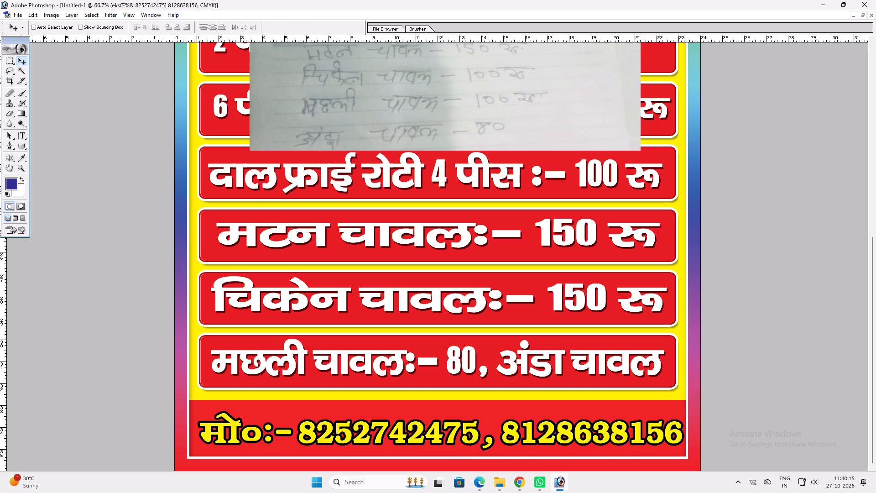
Scale the mobile number text in the bottom band to about 98% width and 112.5% height.
key(ctrl+t)
shift+drag(681, 422, 673, 421)
shift+drag(577, 407, 570, 403)
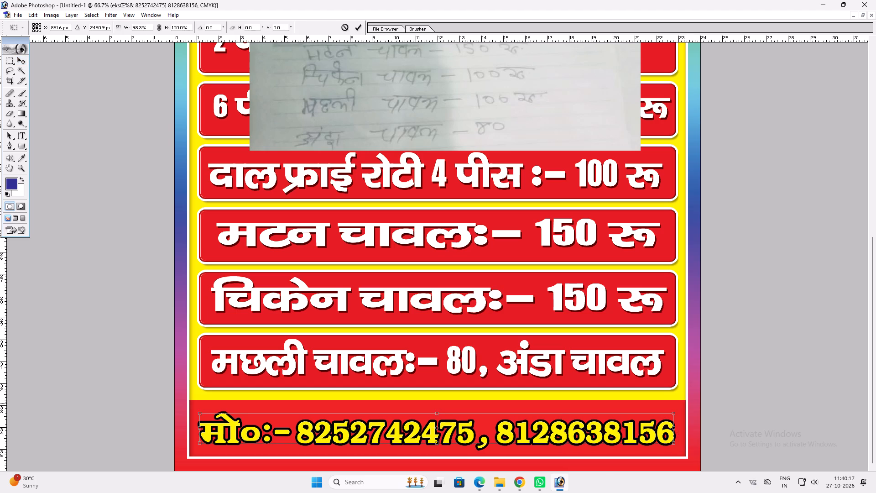
shift+drag(563, 413, 571, 408)
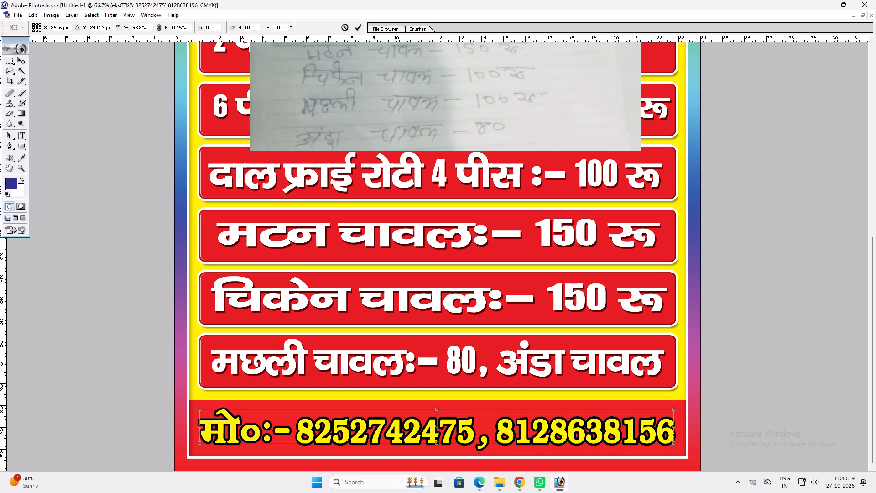
key(shift+Return)
key(v)
Send the photo of the handwritten rate notes behind the poster artwork.
key(space)
key(space)
key(space)
key(space)
key(space)
key(space)
key(space)
key(space)
key(space)
key(space)
key(space)
key(space)
key(space)
key(space)
key(space)
key(space)
key(space)
key(space)
key(space)
drag(527, 404, 521, 355)
right_click(499, 316)
drag(507, 319, 512, 321)
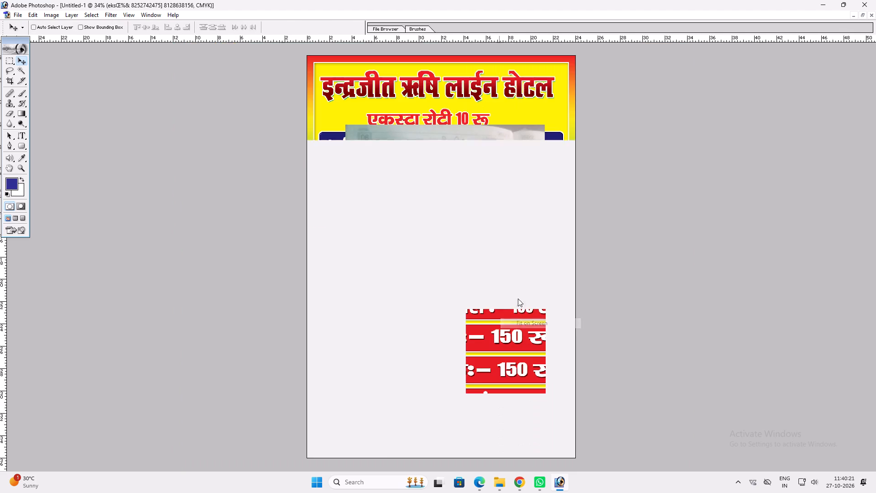
key(ctrl+plus)
key(ctrl+plus)
key(space)
key(space)
key(space)
key(space)
key(space)
key(space)
key(space)
key(space)
key(space)
key(space)
key(space)
right_click(434, 243)
drag(443, 245, 448, 246)
key(v)
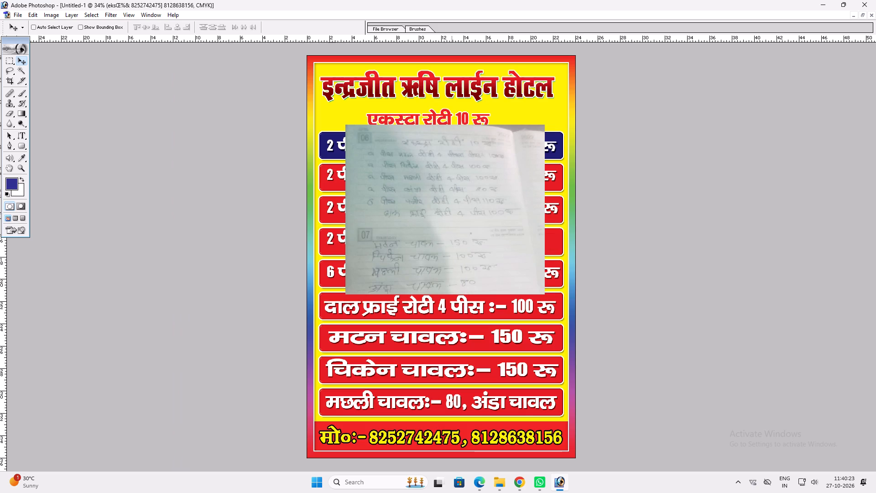
ctrl+click(443, 246)
key(ctrl+shift+bracketleft)
With both posters shown in separate windows, copy the reference poster's dark green strip style onto the 2 पीस चिकेन रोटी strip.
text(vf)
key(f)
key(f)
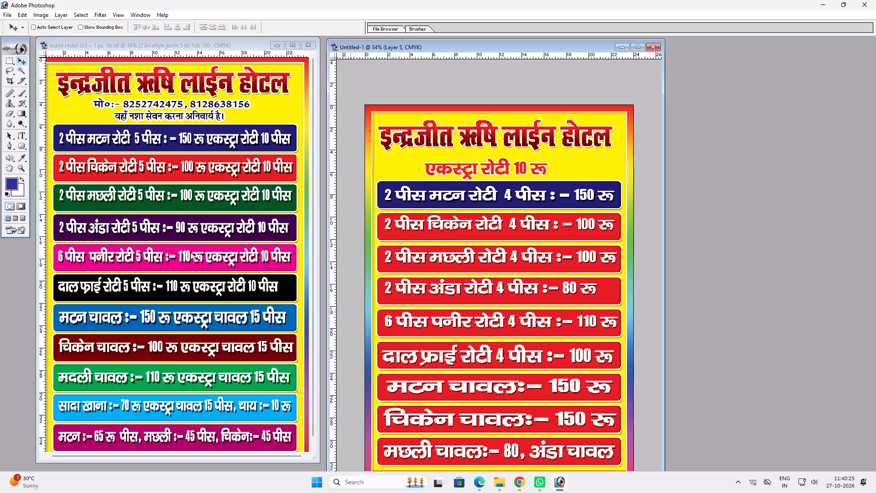
click(144, 225)
key(v)
ctrl+click(186, 204)
key(alt+l)
key(alt+y)
key(alt+c)
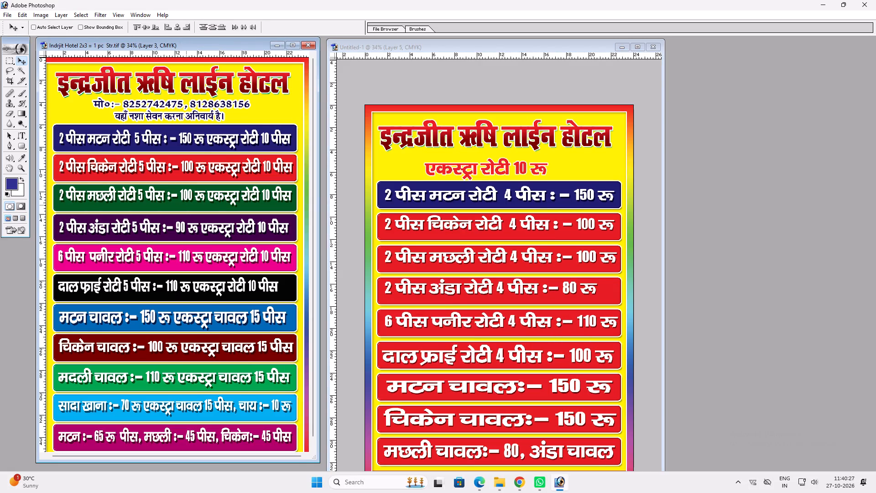
click(410, 241)
ctrl+click(410, 238)
key(alt+l)
key(alt+y)
text(pv)
Copy the layer style of the reference poster's dark purple strip onto the 2 पीस मछली रोटी strip.
ctrl+click(269, 145)
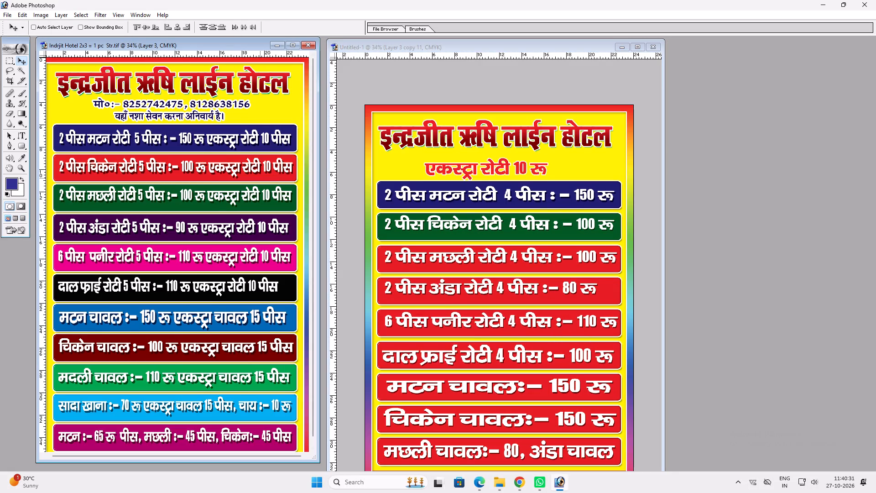
ctrl+click(260, 178)
ctrl+click(287, 220)
key(alt+l)
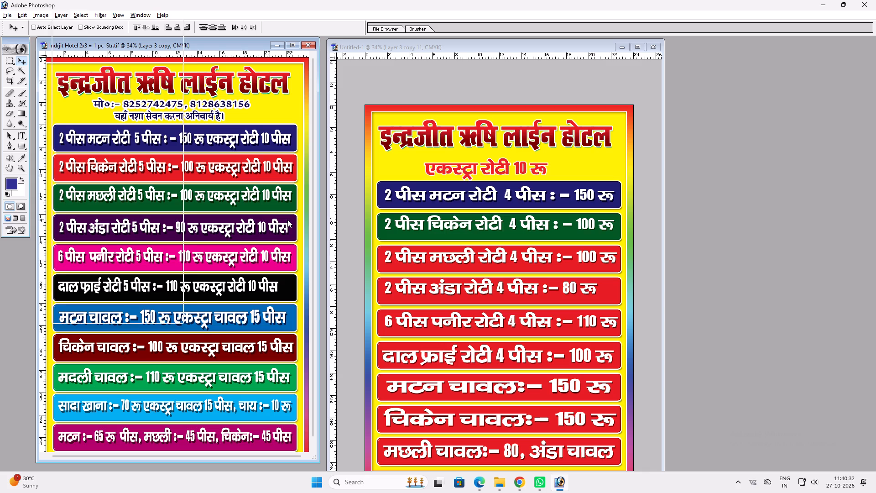
key(alt+y)
key(alt+c)
click(513, 240)
ctrl+click(502, 265)
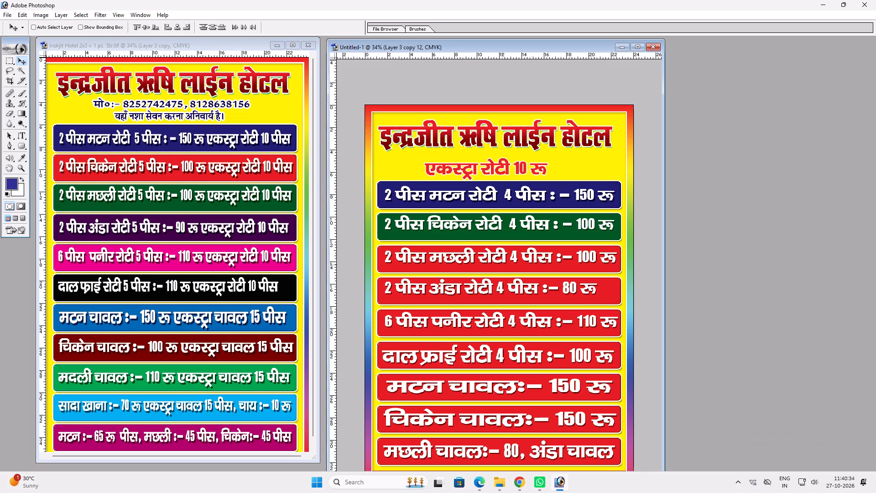
key(alt+l)
key(alt+y)
text(pv)
Copy the layer style of the reference poster's pink strip onto the 2 पीस अंडा रोटी strip.
click(230, 258)
key(v)
ctrl+click(246, 266)
key(alt+l)
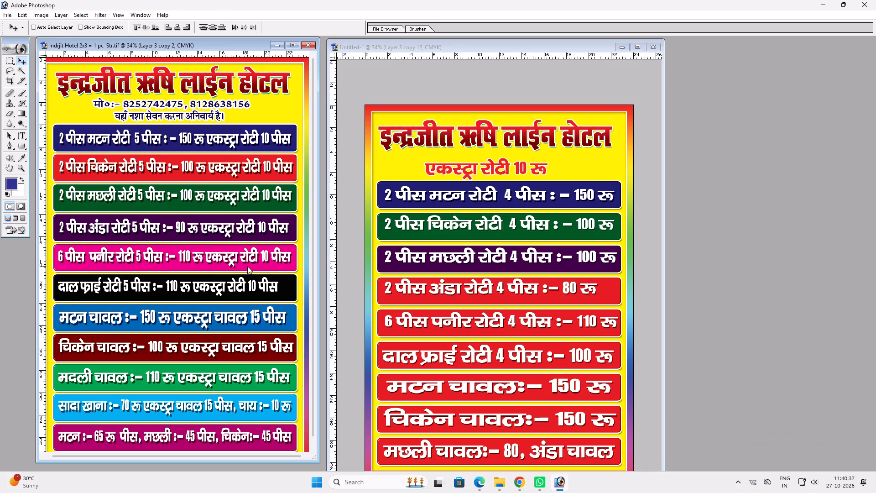
key(alt+y)
key(alt+c)
click(386, 324)
ctrl+click(401, 303)
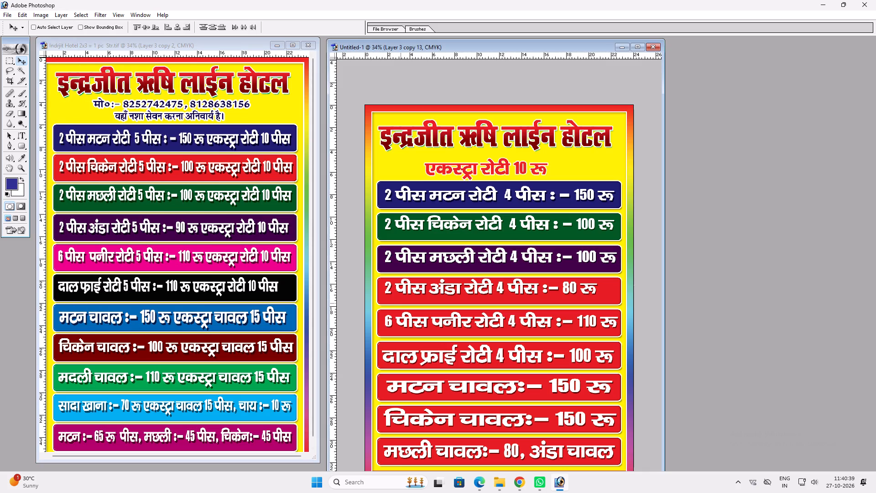
key(alt+l)
text(yp)
key(v)
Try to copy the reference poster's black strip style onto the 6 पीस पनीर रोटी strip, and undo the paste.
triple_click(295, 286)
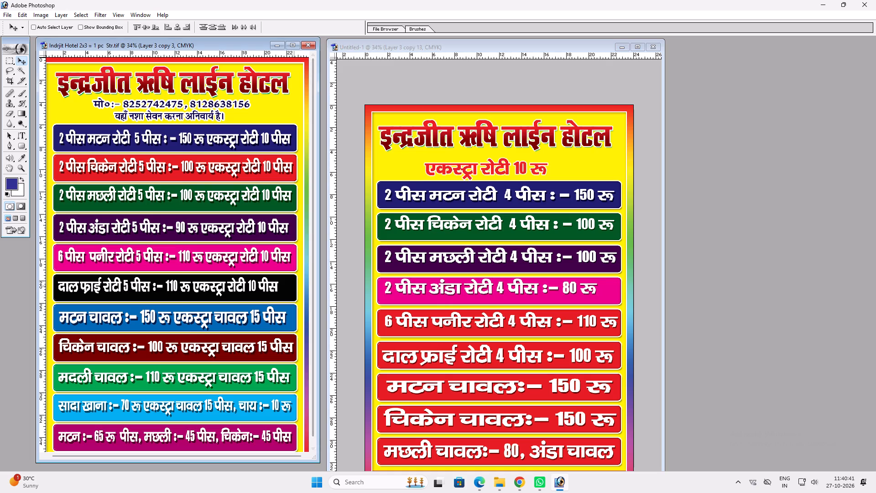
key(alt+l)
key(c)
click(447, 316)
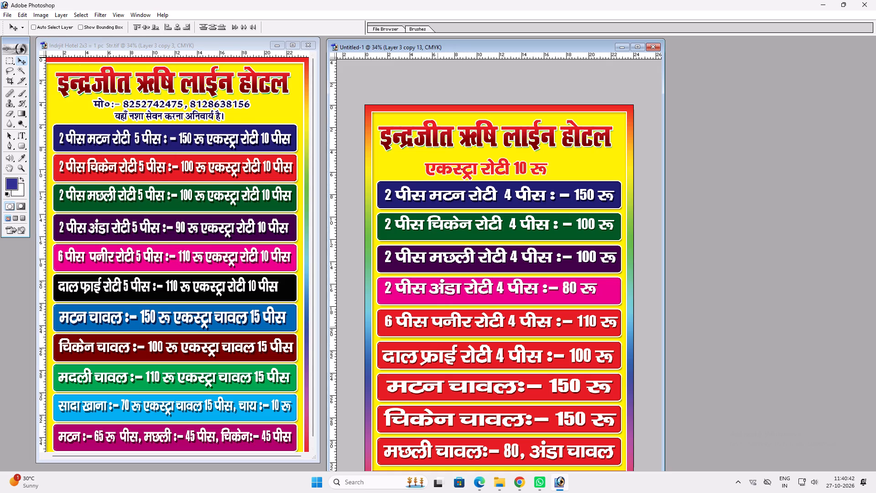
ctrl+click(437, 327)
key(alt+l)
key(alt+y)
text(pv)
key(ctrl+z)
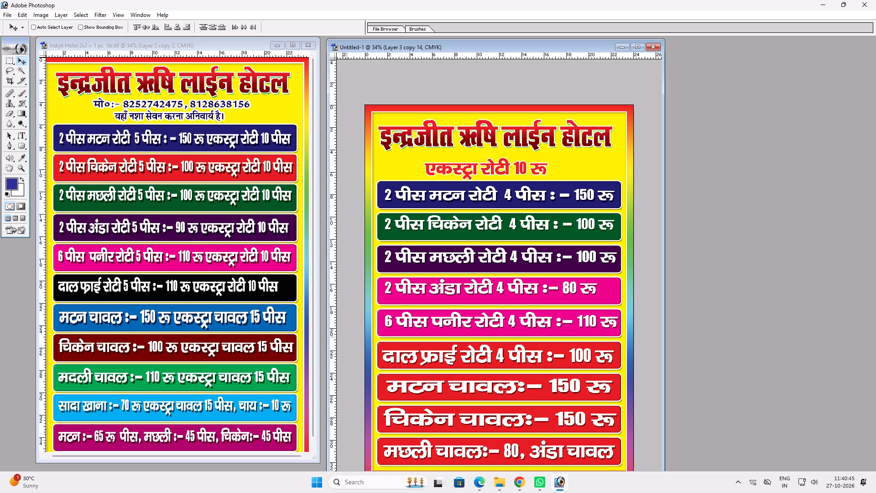
Copy the layer style of the reference poster's black strip onto the 6 पीस पनीर रोटी strip.
ctrl+triple_click(286, 290)
key(alt+l)
key(alt+y)
key(alt+c)
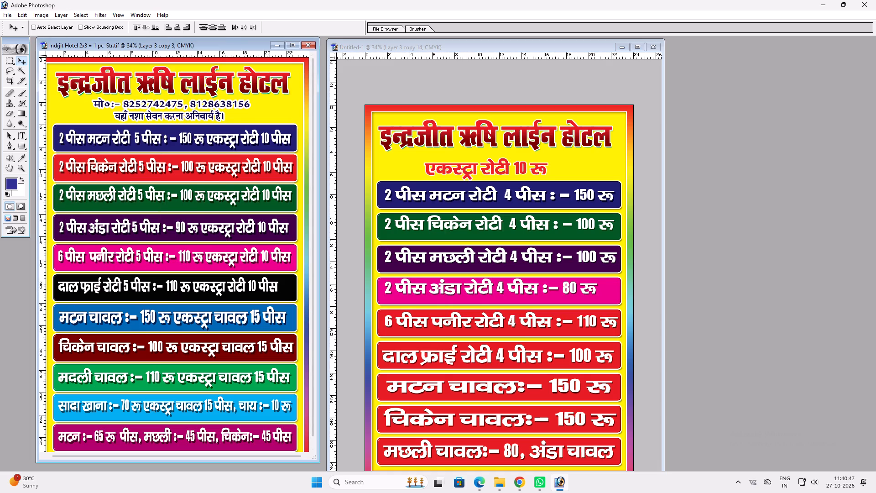
drag(500, 311, 487, 315)
ctrl+click(450, 330)
key(alt+l)
key(alt+y)
text(pv)
Copy the layer style of the reference poster's blue मटन चावल strip onto the दाल फ्राई रोटी strip.
click(281, 331)
ctrl+click(288, 324)
key(alt+l)
key(alt+y)
key(alt+c)
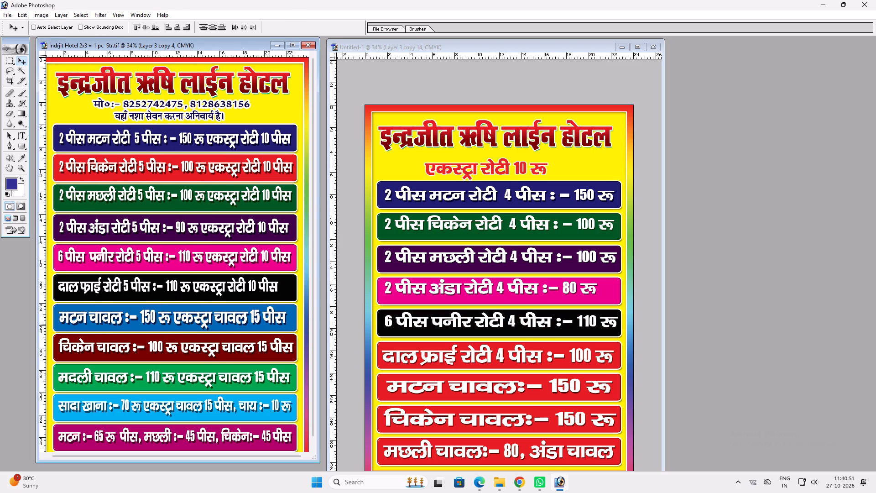
click(496, 386)
ctrl+click(481, 365)
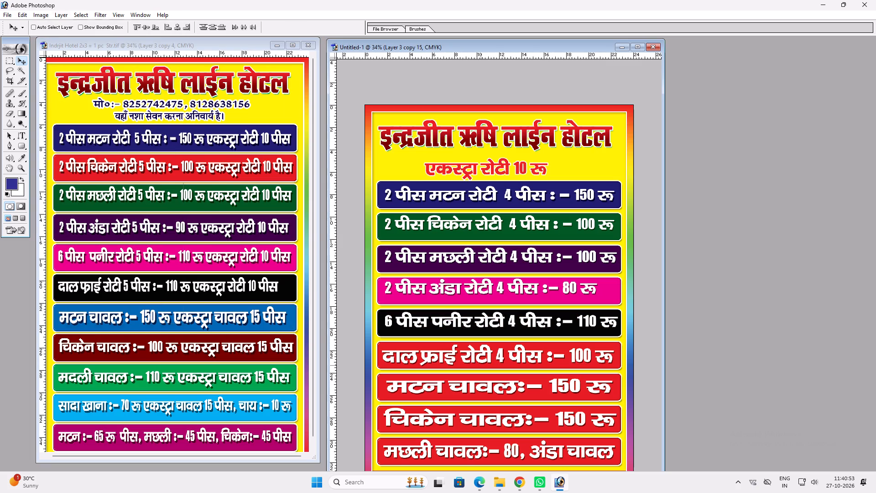
key(alt+l)
key(alt+y)
text(pv)
Copy the layer style of the reference poster's maroon strip onto the मटन चावल strip.
click(273, 351)
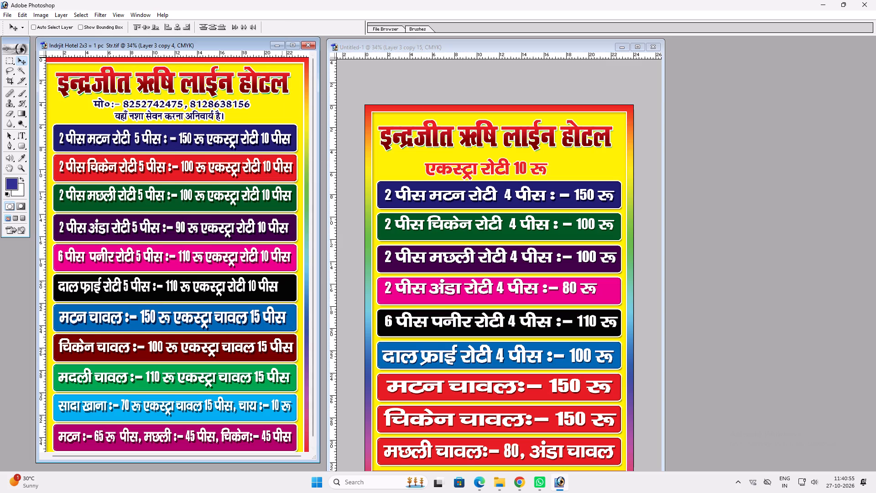
ctrl+click(283, 354)
key(alt+l)
key(alt+y)
key(alt+c)
click(375, 397)
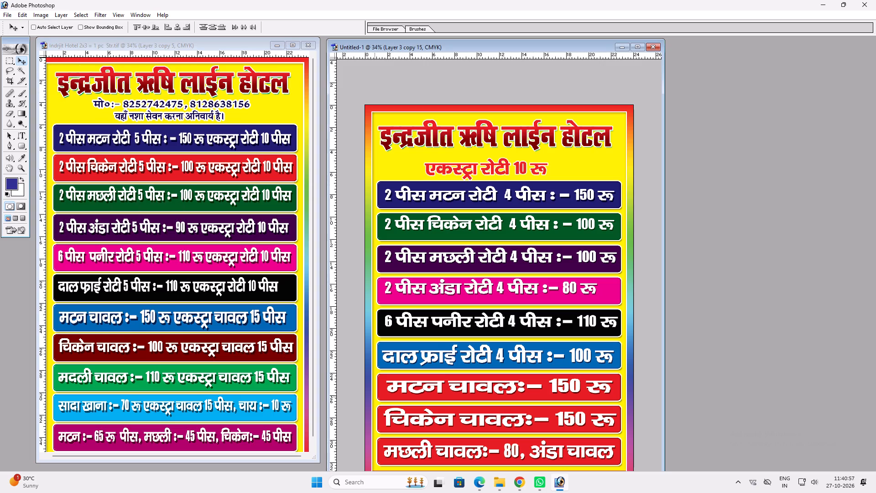
ctrl+click(382, 395)
key(alt+l)
key(alt+y)
text(pv)
Copy the layer style of the reference poster's bright green strip onto the चिकेन चावल strip.
click(247, 365)
key(v)
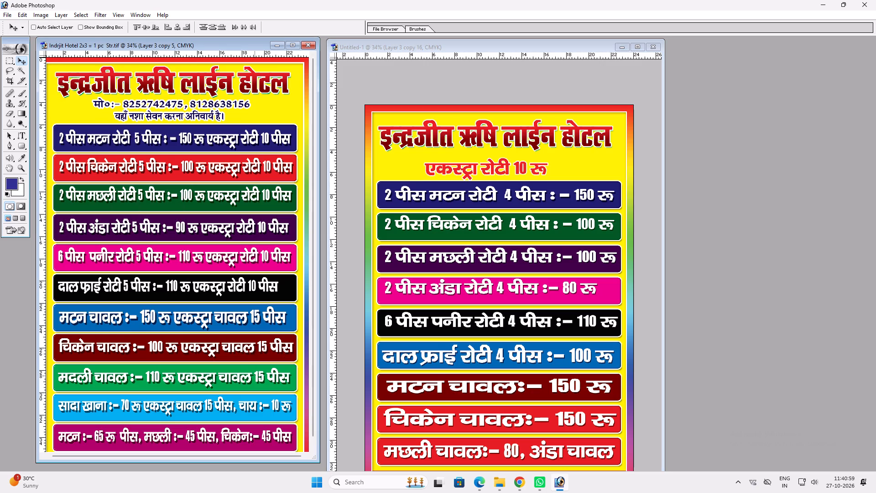
ctrl+click(249, 368)
key(alt+l)
key(alt+y)
key(alt+c)
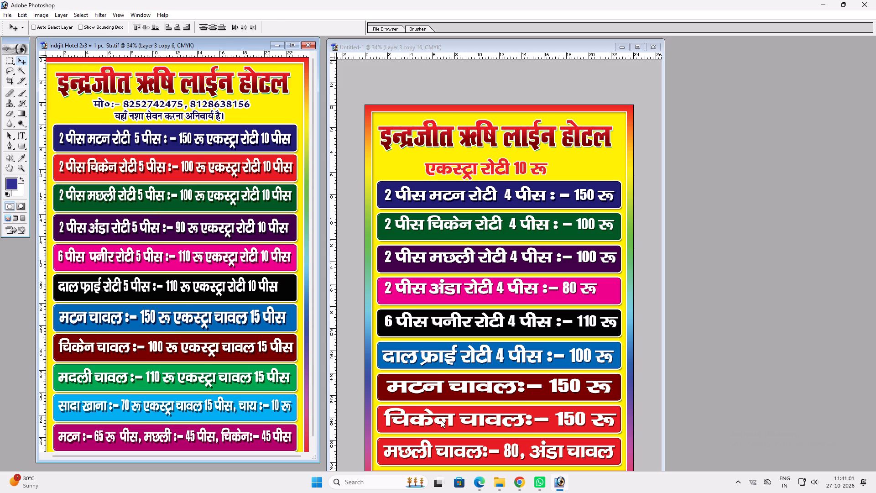
click(441, 420)
ctrl+click(443, 426)
key(alt+l)
key(alt+y)
text(pv)
key(v)
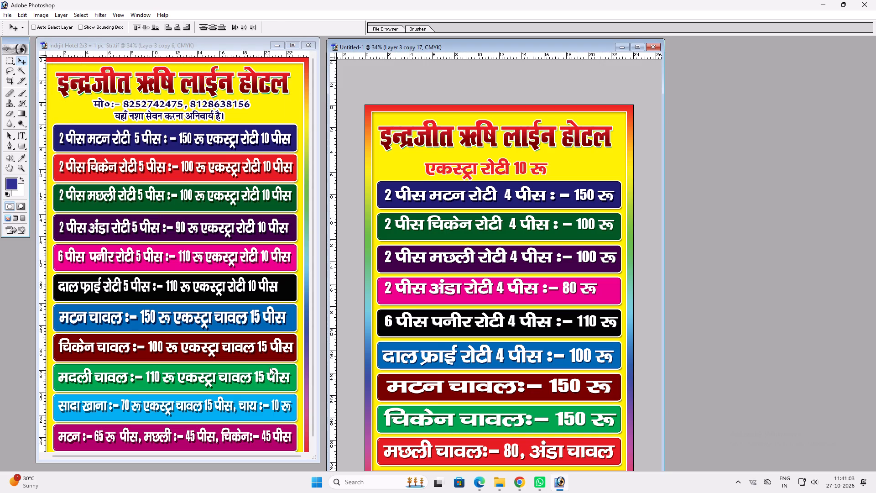
Copy the layer style of the reference poster's sky-blue strip onto the मछली चावल and अंडा चावल strip.
click(270, 367)
ctrl+click(265, 399)
key(alt+l)
key(alt+y)
key(alt+c)
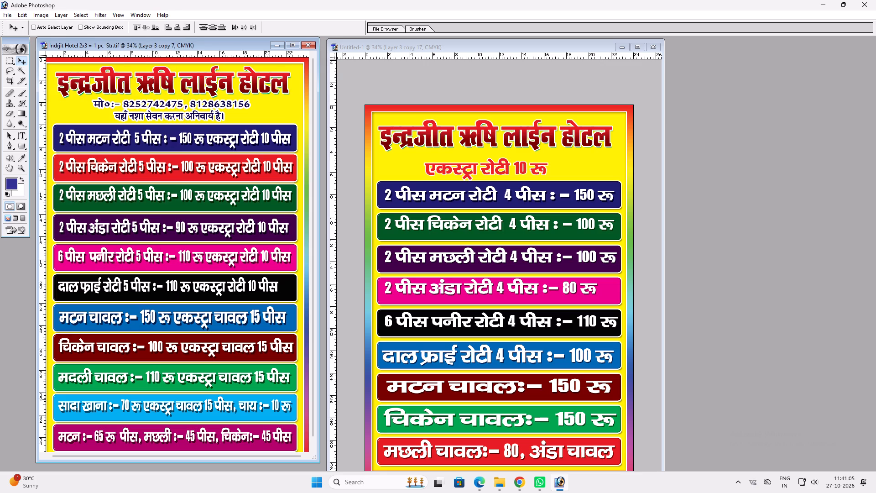
click(418, 412)
ctrl+click(400, 444)
key(alt+l)
key(alt+y)
text(pv)
Maximize the new poster's document window to show the whole design.
key(space)
key(space)
key(space)
key(space)
key(space)
key(space)
key(space)
key(space)
drag(453, 415, 453, 327)
key(v)
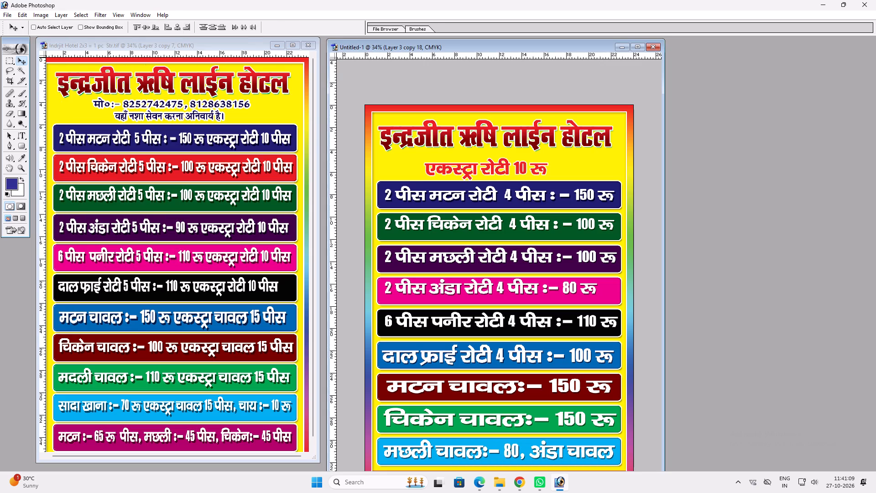
click(641, 47)
key(v)
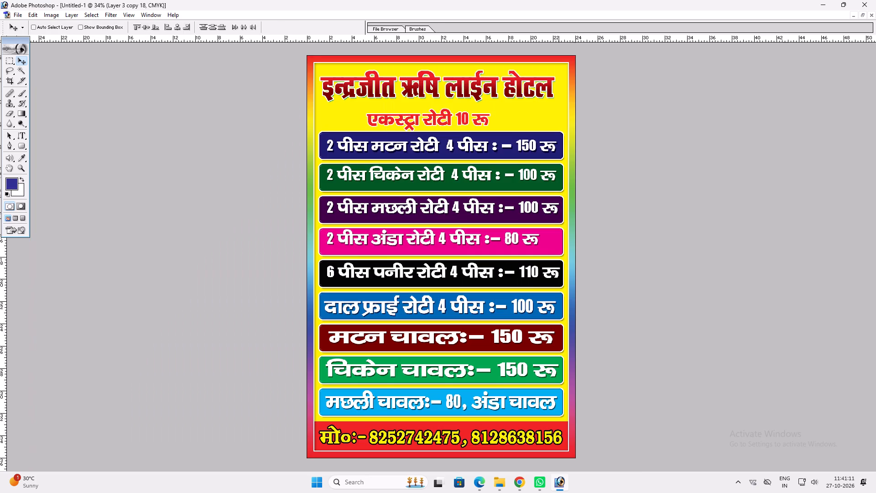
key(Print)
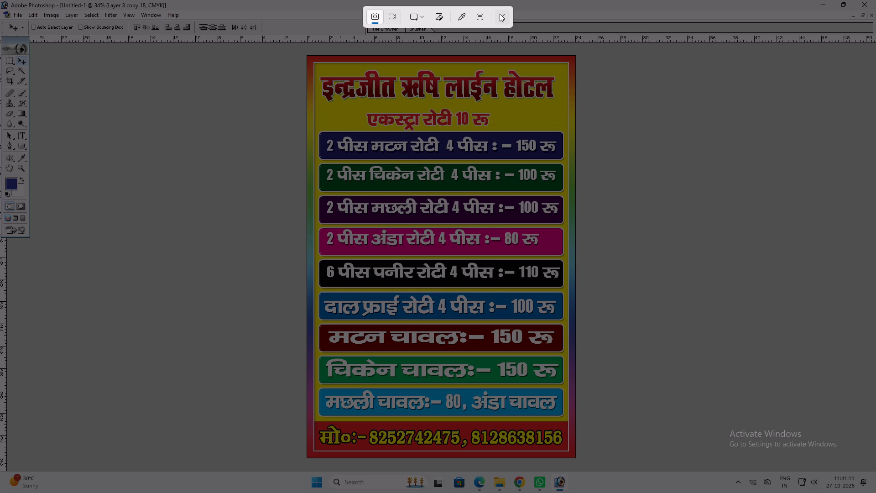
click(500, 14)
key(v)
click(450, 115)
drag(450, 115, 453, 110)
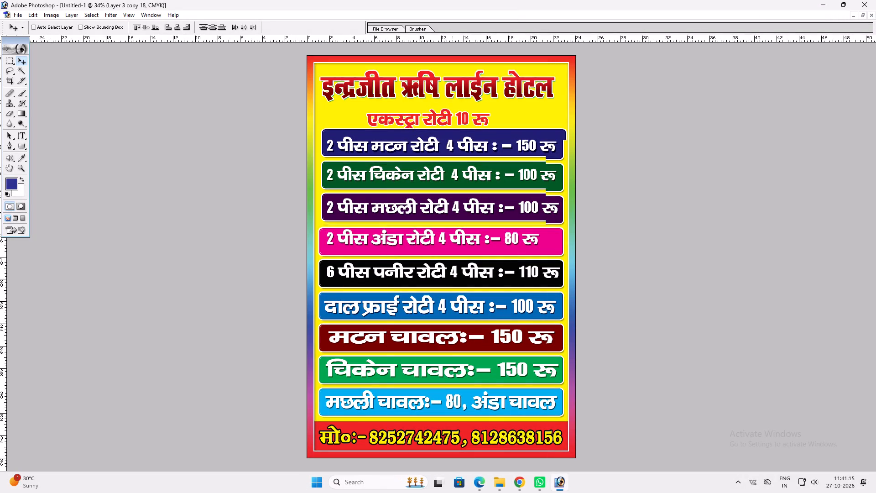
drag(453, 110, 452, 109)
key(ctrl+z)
Move the एकस्ट्रा रोटी 10 रू line slightly up beneath the hotel title and stretch it wider.
ctrl+click(450, 115)
drag(450, 115, 449, 111)
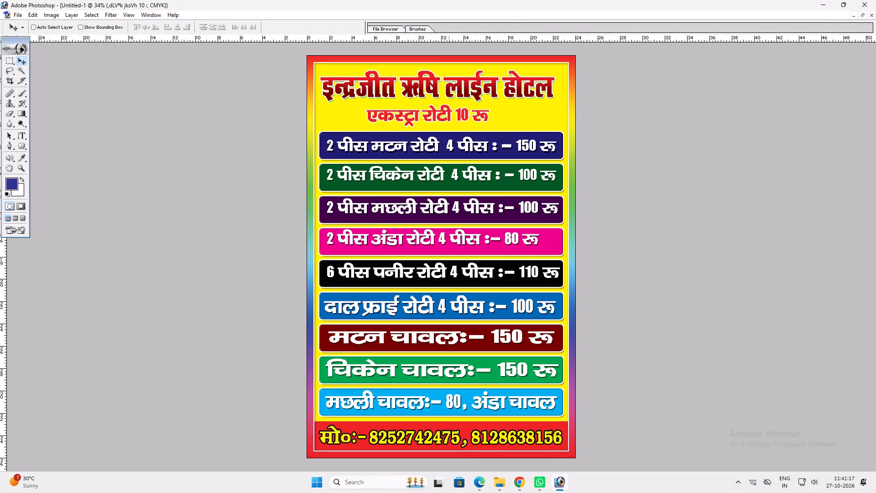
drag(449, 111, 448, 111)
key(ctrl+t)
alt+shift+drag(489, 112, 511, 106)
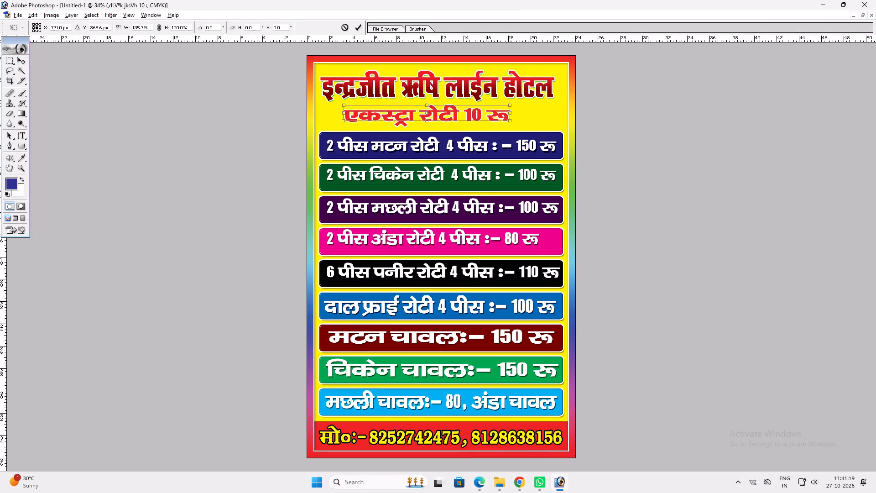
shift+drag(510, 121, 521, 118)
key(shift+Return)
key(v)
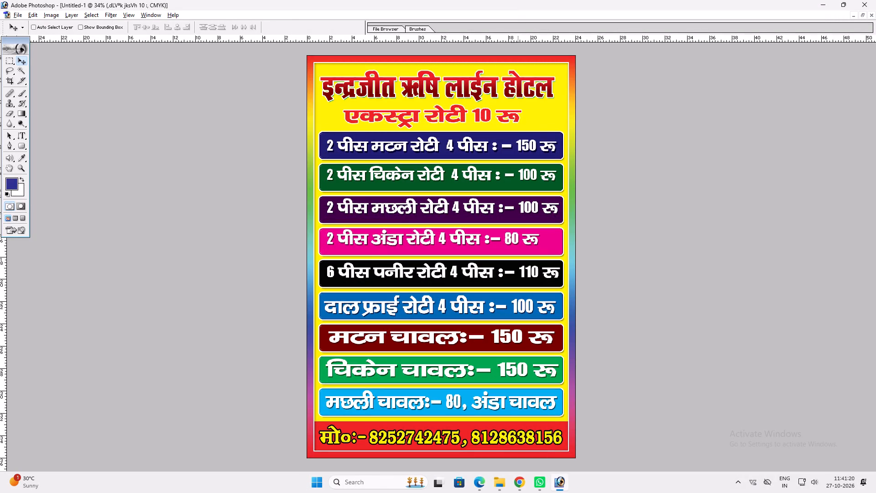
Insert पर पीस before the 10 in the एकस्ट्रा रोटी line.
shift+click(484, 113)
key(t)
click(498, 115)
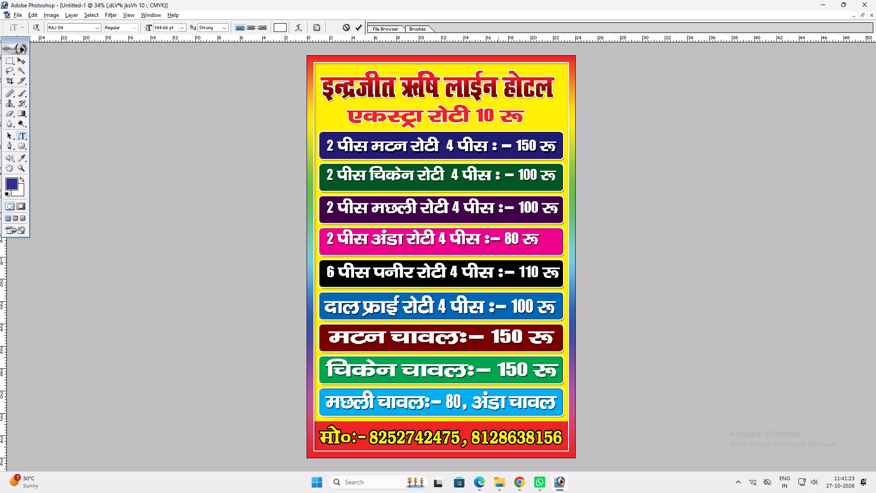
click(473, 117)
key(i)
key(BackSpace)
key(i)
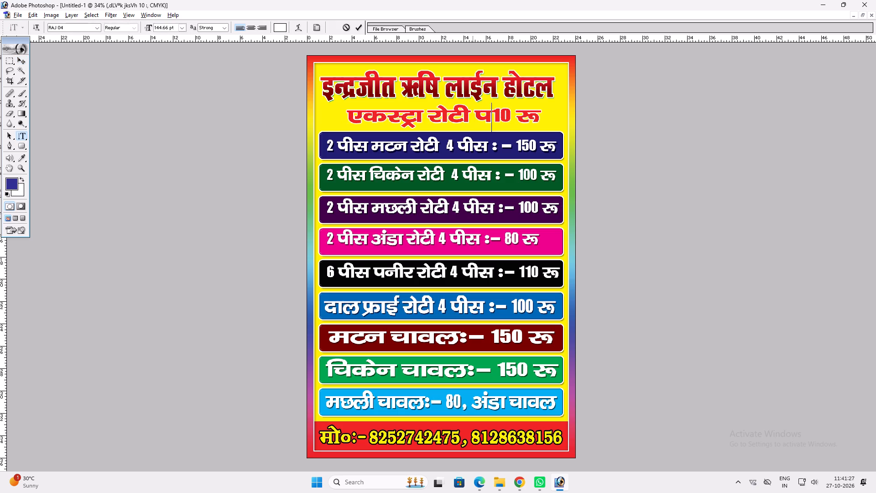
text(j ihl)
key(space)
key(Return)
key(v)
Narrow the एकस्ट्रा रोटी पर पीस 10 रू line and shift it left so it fits inside the white border.
key(ctrl+t)
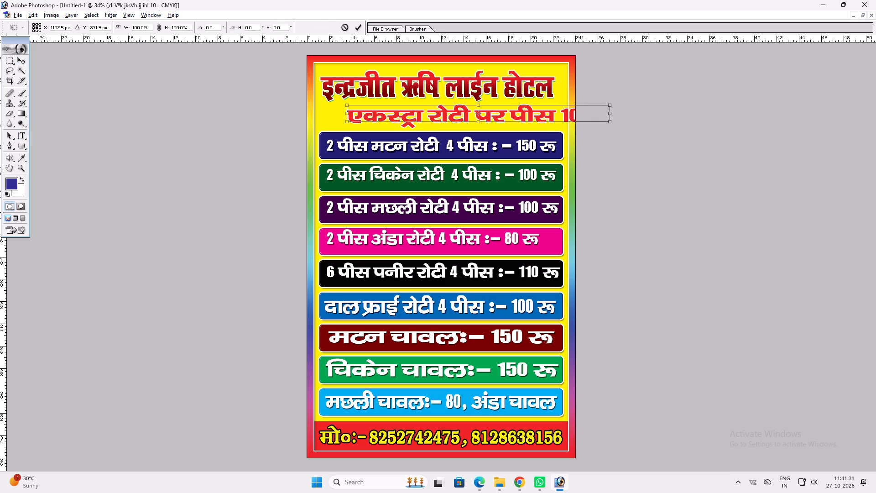
shift+drag(610, 110, 558, 117)
key(shift+Return)
text(vv)
shift+drag(536, 126, 527, 127)
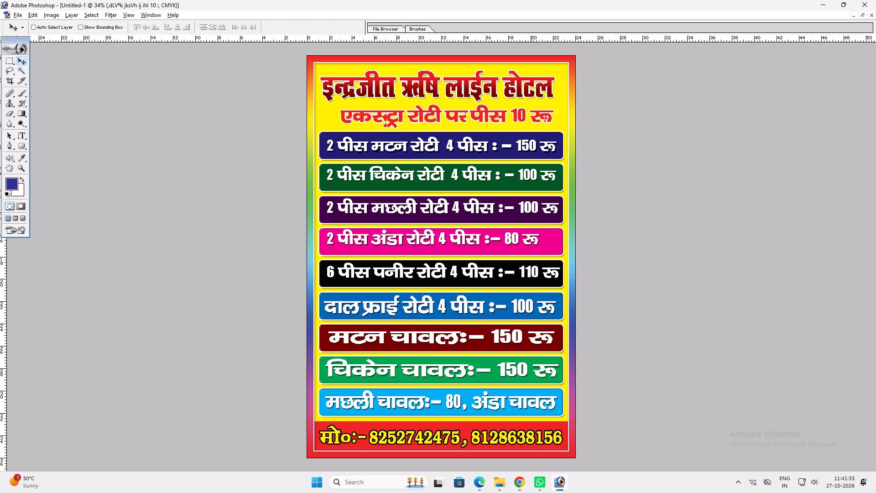
shift+drag(527, 127, 518, 129)
key(v)
scroll(514, 139, up, 1)
key(v)
key(ctrl+0)
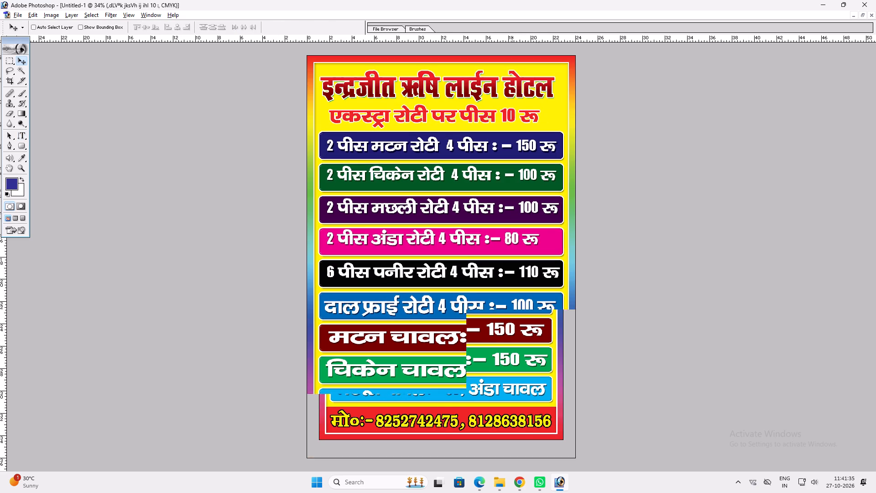
text(vv)
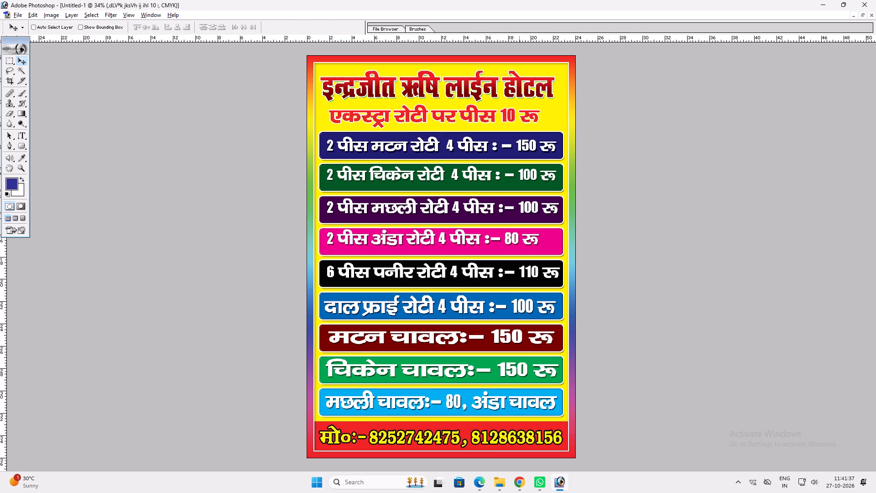
Centre the एकस्ट्रा रोटी पर पीस 10 रू line horizontally on the canvas, then deselect.
key(ctrl+a)
key(alt+l)
key(alt+i)
key(alt+h)
key(ctrl+d)
text(vv)
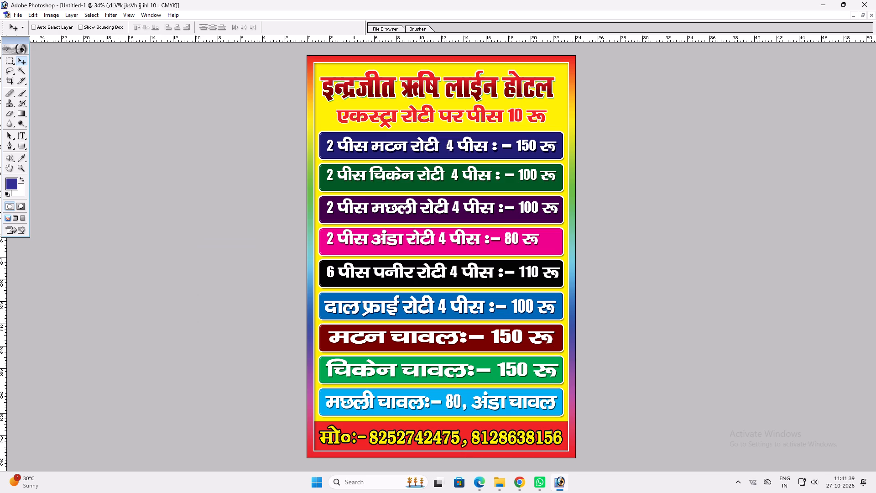
Save the poster as a layered TIFF named "indrjeet line Hotel 2x3= 1 pc" in the 27.10.2026 folder, accepting the default TIFF options.
key(ctrl+shift+s)
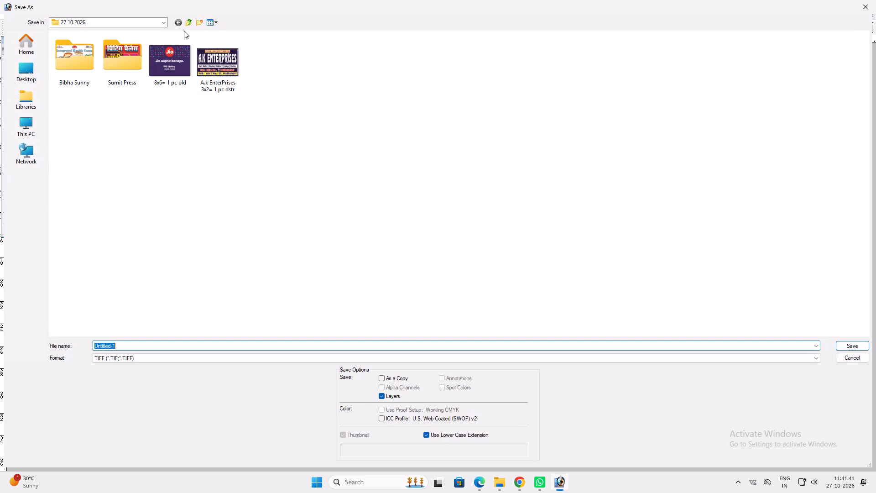
key(shift+u)
key(BackSpace)
text(ind)
key(r)
text(jeet)
key(space)
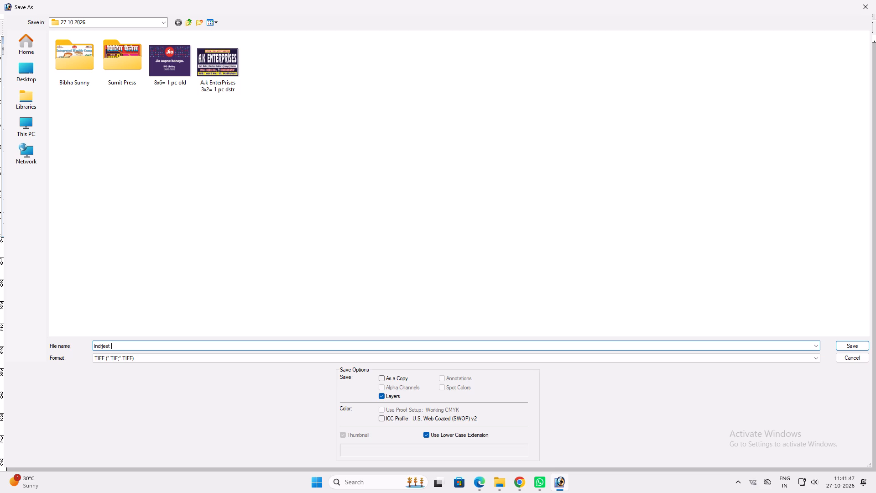
text(Hot)
key(BackSpace)
key(BackSpace)
key(BackSpace)
text(line Hoye)
key(BackSpace)
key(BackSpace)
text(te;)
key(BackSpace)
text(k)
key(space)
key(BackSpace)
key(BackSpace)
text(l)
key(space)
text(2x3=)
key(space)
text(1 pc)
key(space)
key(Return)
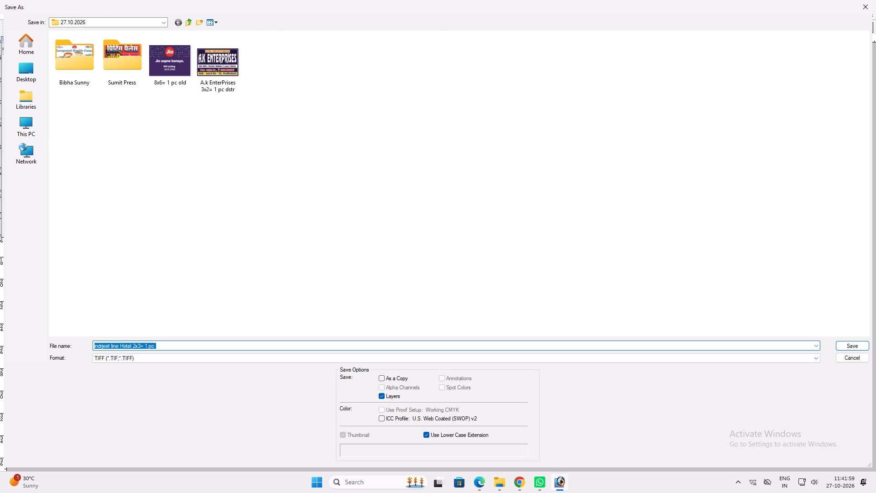
key(Return)
key(Return)
key(Return)
key(Return)
key(Return)
key(Return)
key(Return)
key(Return)
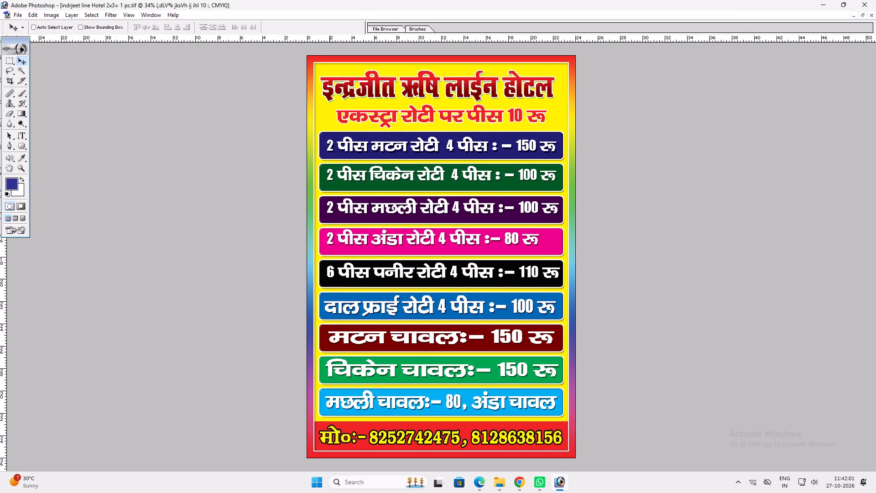
Capture a screenshot of the whole poster, cropped to its outer edges.
key(Print)
drag(304, 53, 569, 444)
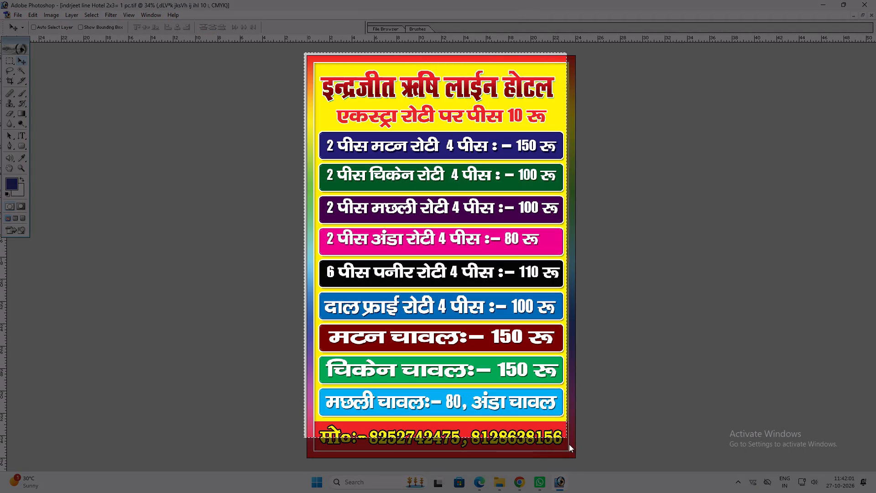
drag(569, 444, 579, 461)
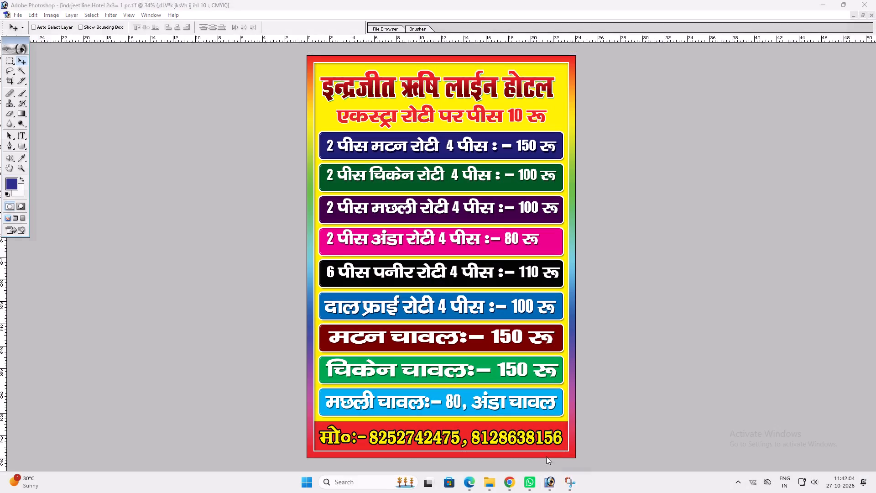